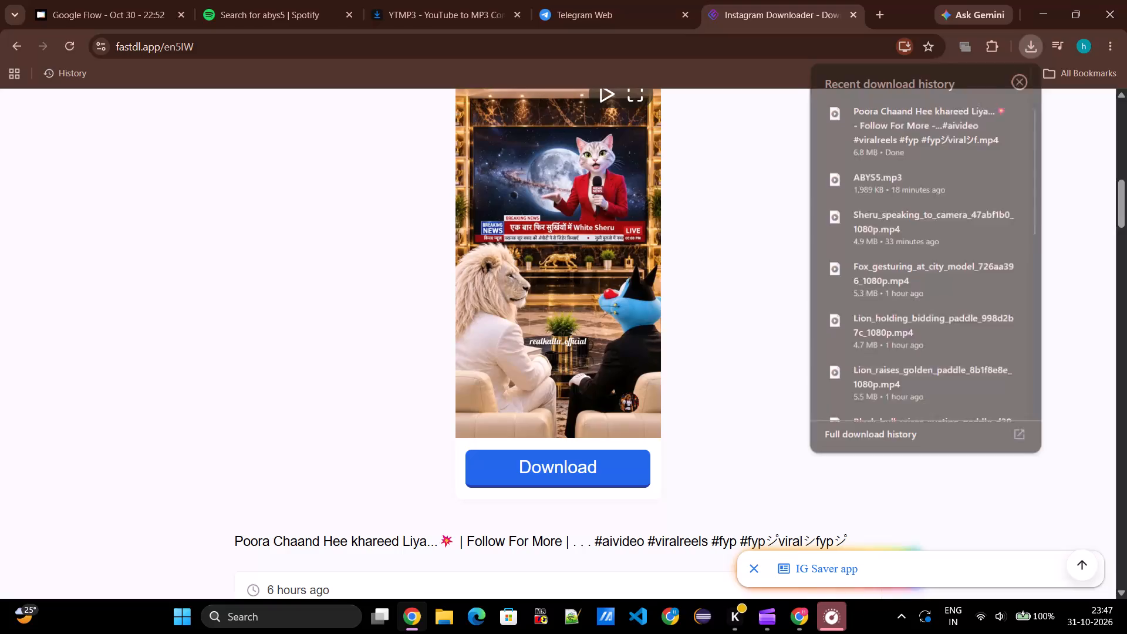
# Dismiss the recent download history and close the Telegram Web tab.
pyautogui.click(784, 307)
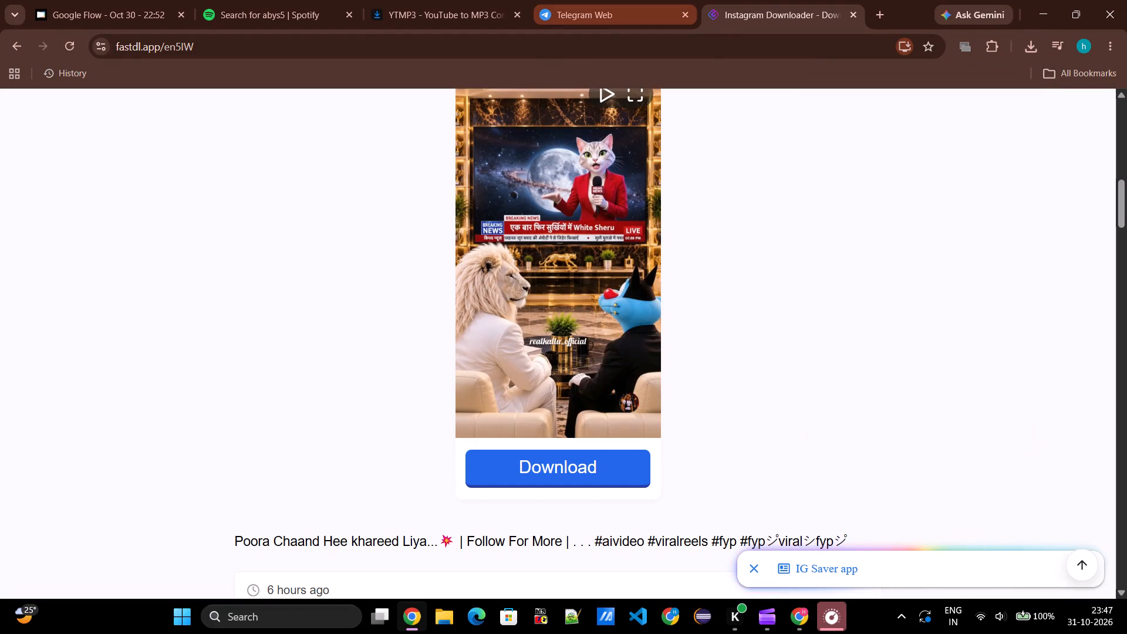
pyautogui.click(686, 15)
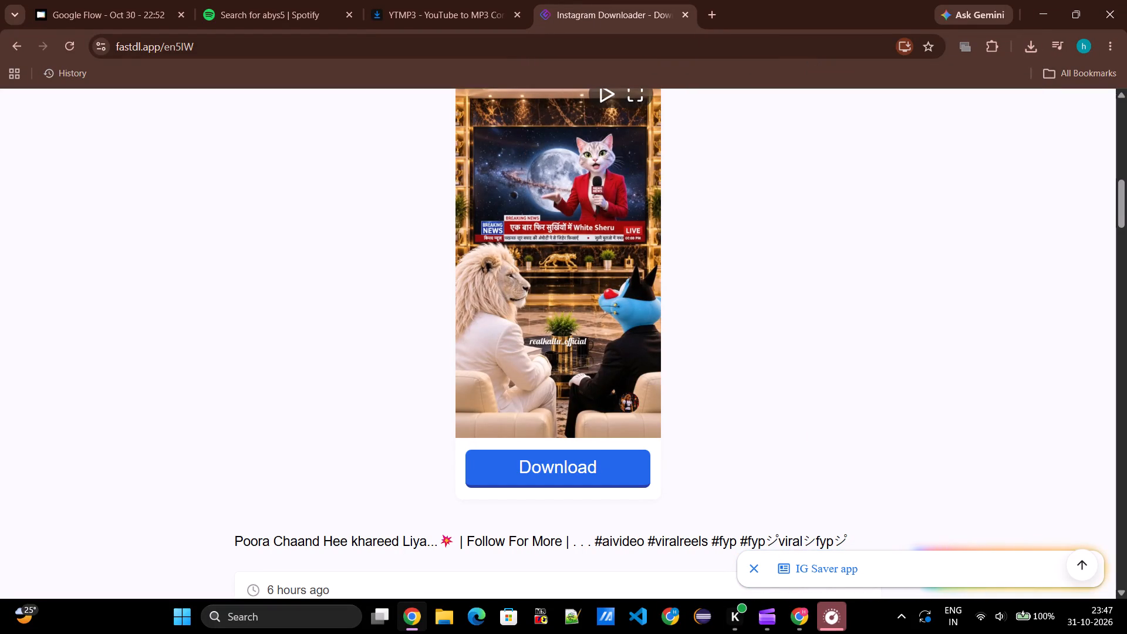
# Switch to Clipchamp and open the file picker for importing media into Video Project 38.
pyautogui.hotkey('alt', 'Tab')
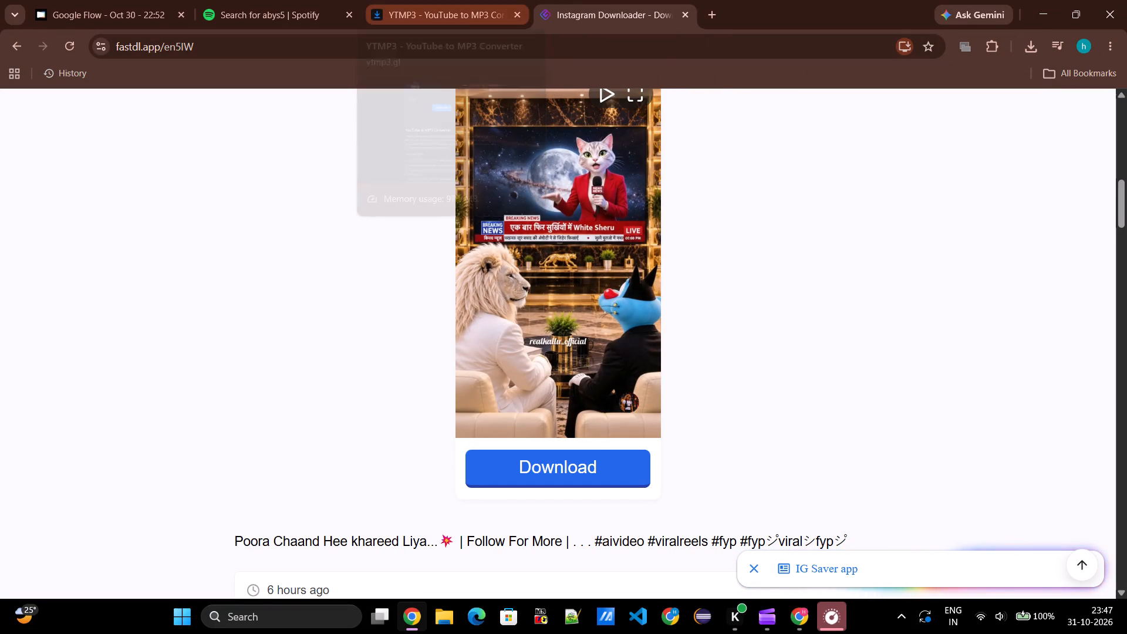
pyautogui.hotkey('alt', 'Tab')
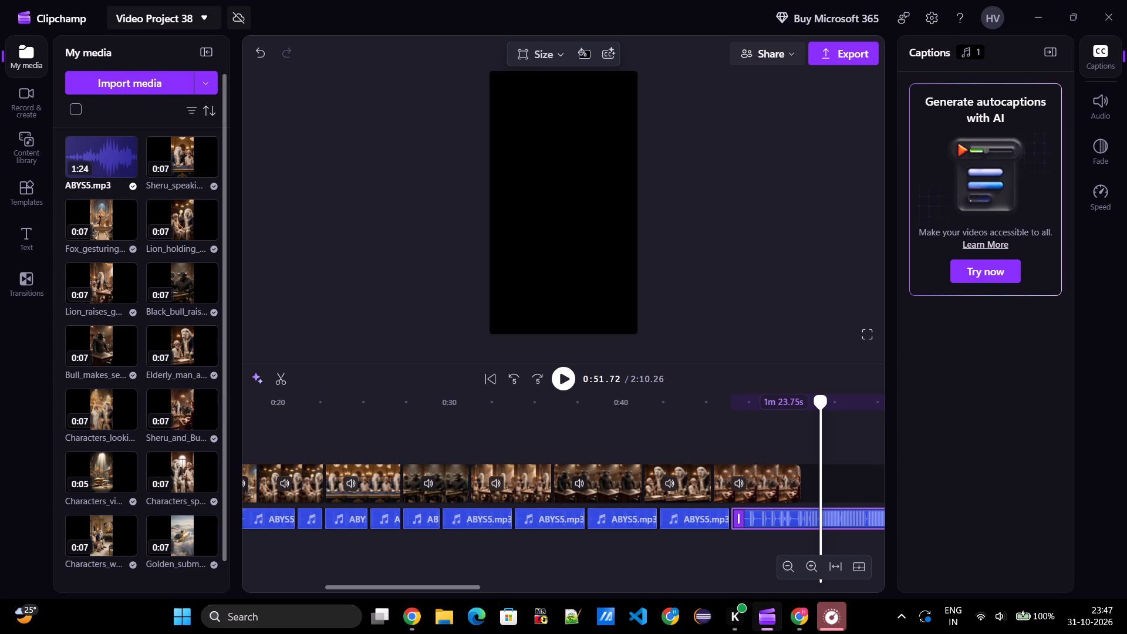
pyautogui.click(92, 80)
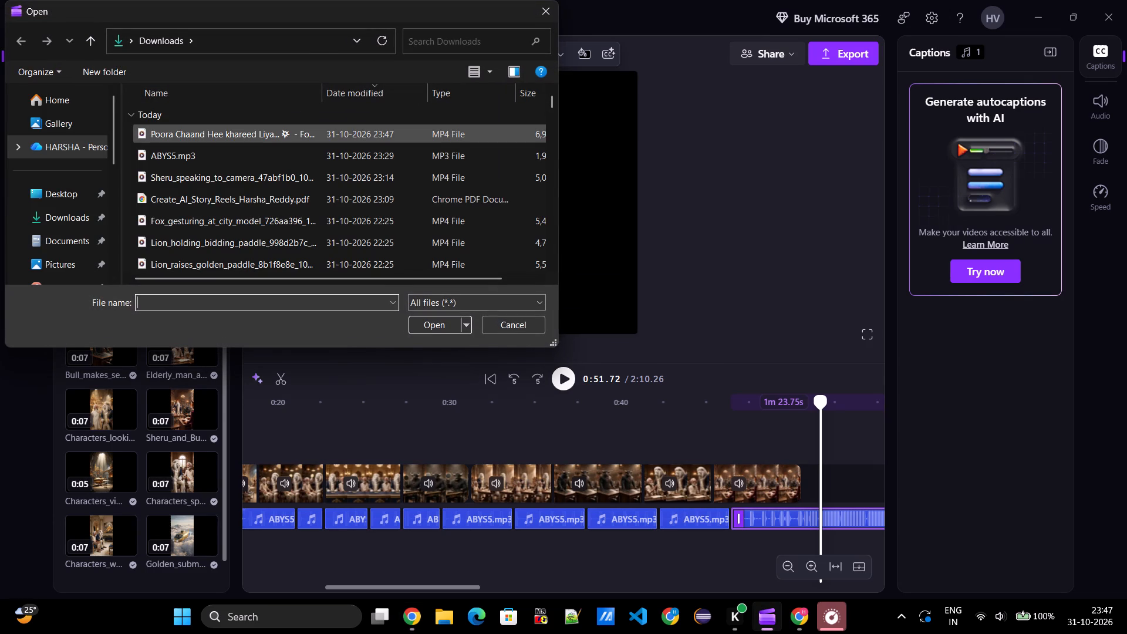
# Import the "Poora Chaand Hee khareed Liya" video and place it on the video track directly after the last clip.
pyautogui.doubleClick(208, 134)
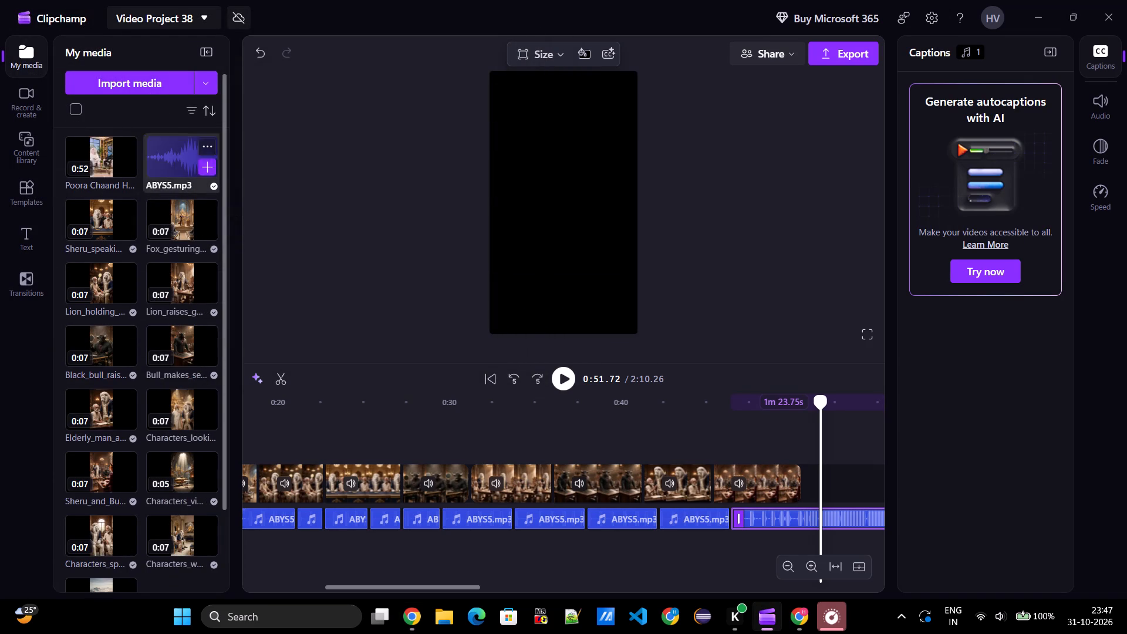
pyautogui.moveTo(87, 155); pyautogui.dragTo(733, 390)
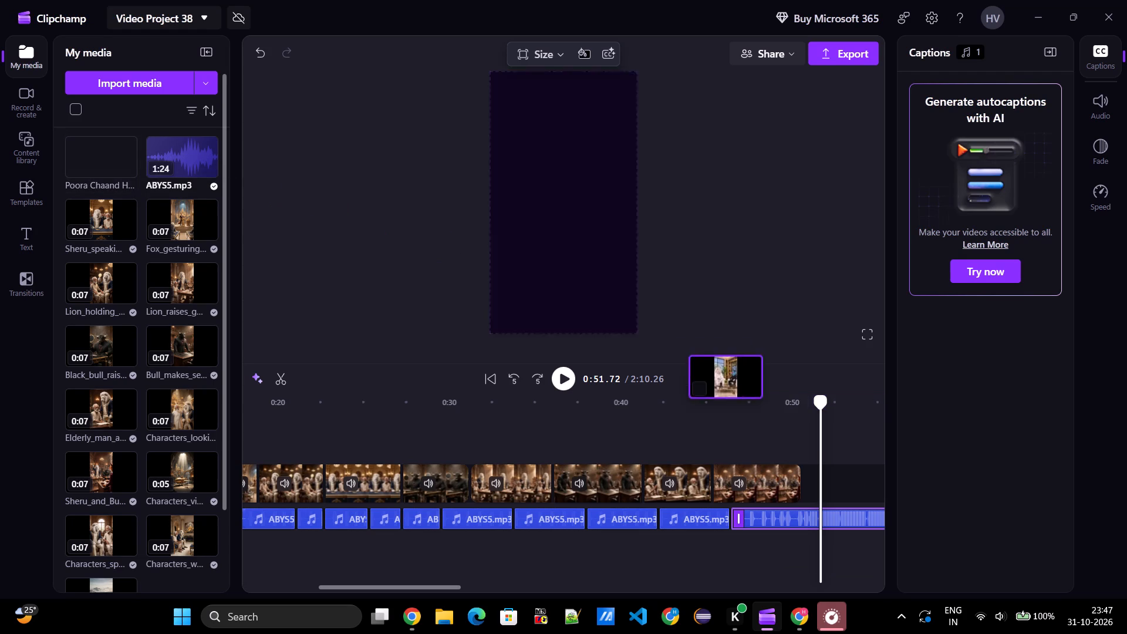
pyautogui.moveTo(733, 390); pyautogui.dragTo(822, 485)
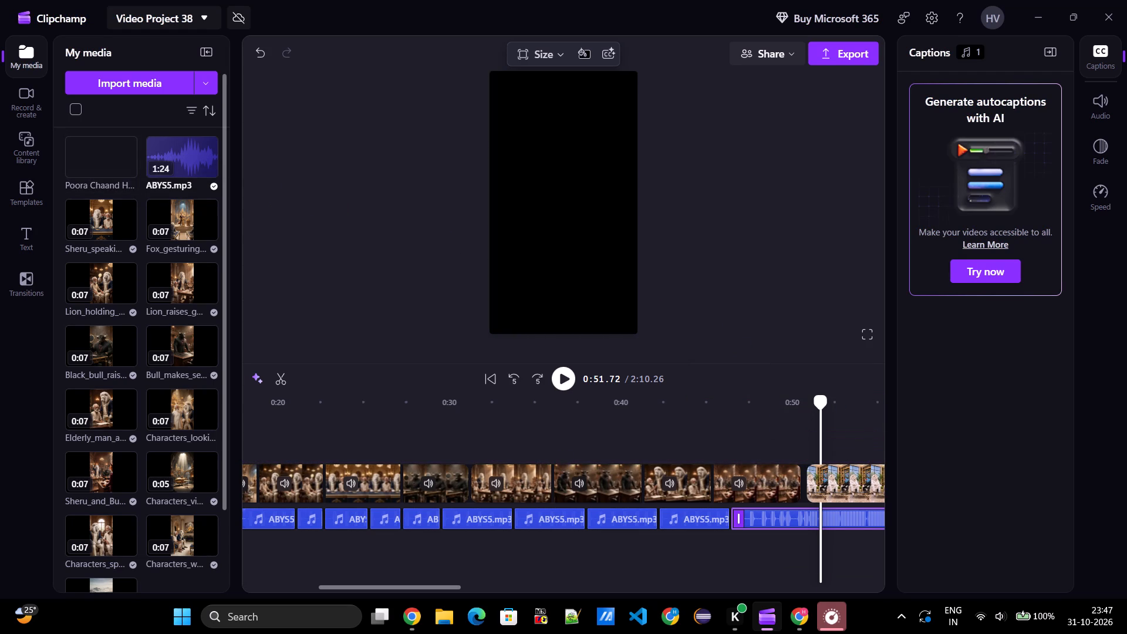
pyautogui.moveTo(822, 485); pyautogui.dragTo(818, 487)
# Split the newly added video and the audio beneath it at 1:32.49, near the end of the news-broadcast scene.
pyautogui.hscroll(-3, 825, 480)
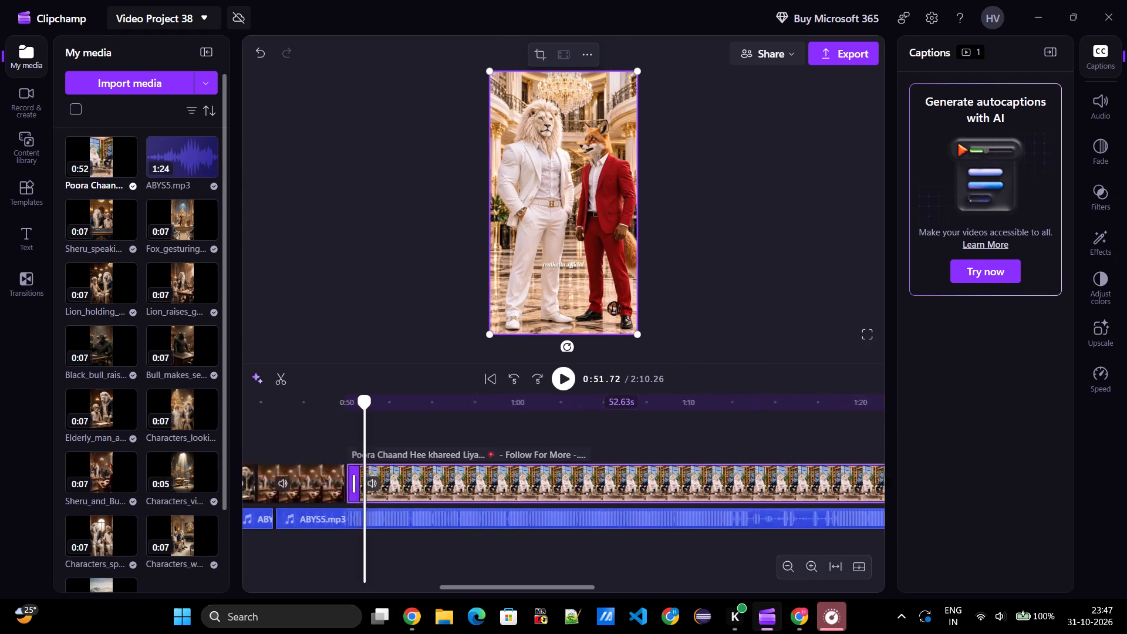
pyautogui.hscroll(-7, 825, 480)
pyautogui.hscroll(2, 818, 478)
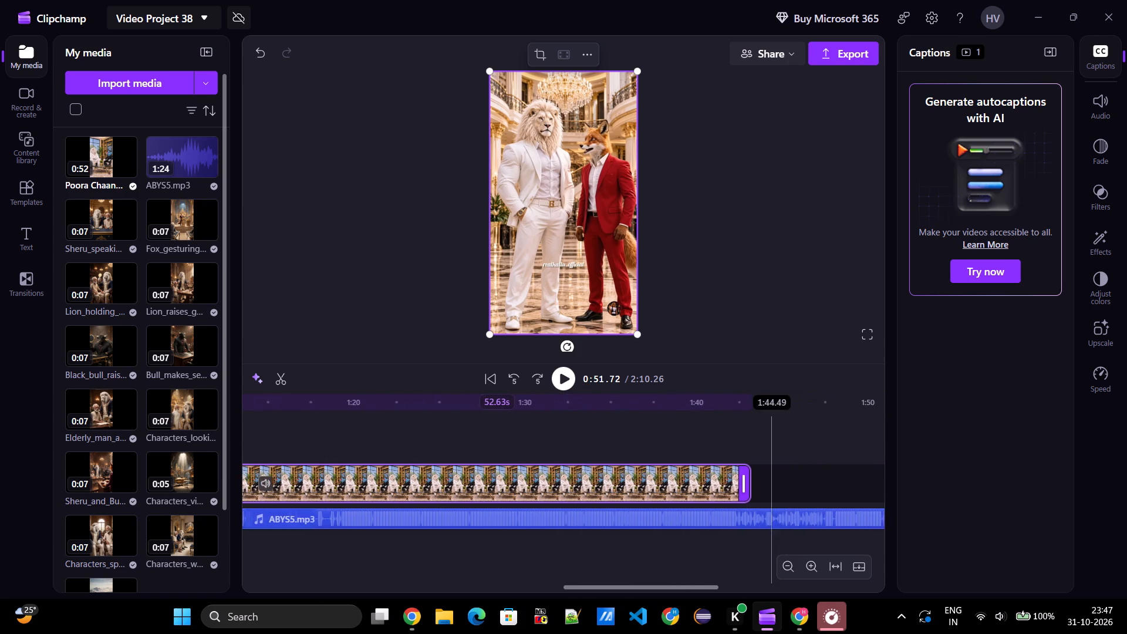
pyautogui.hscroll(2, 769, 484)
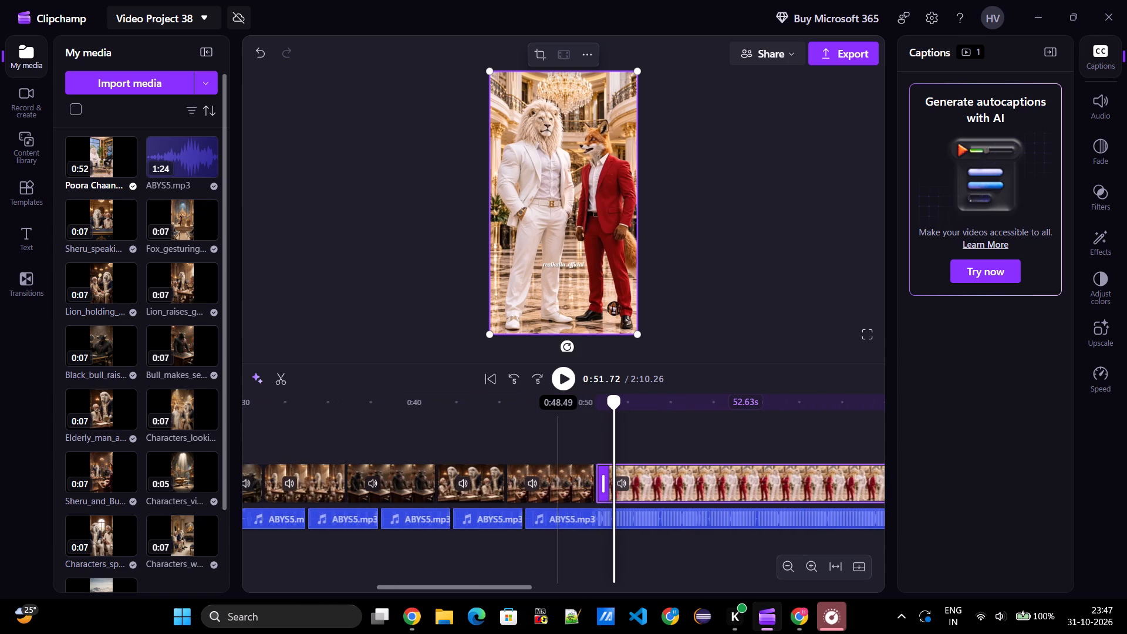
pyautogui.hscroll(-1, 572, 450)
pyautogui.click(726, 443)
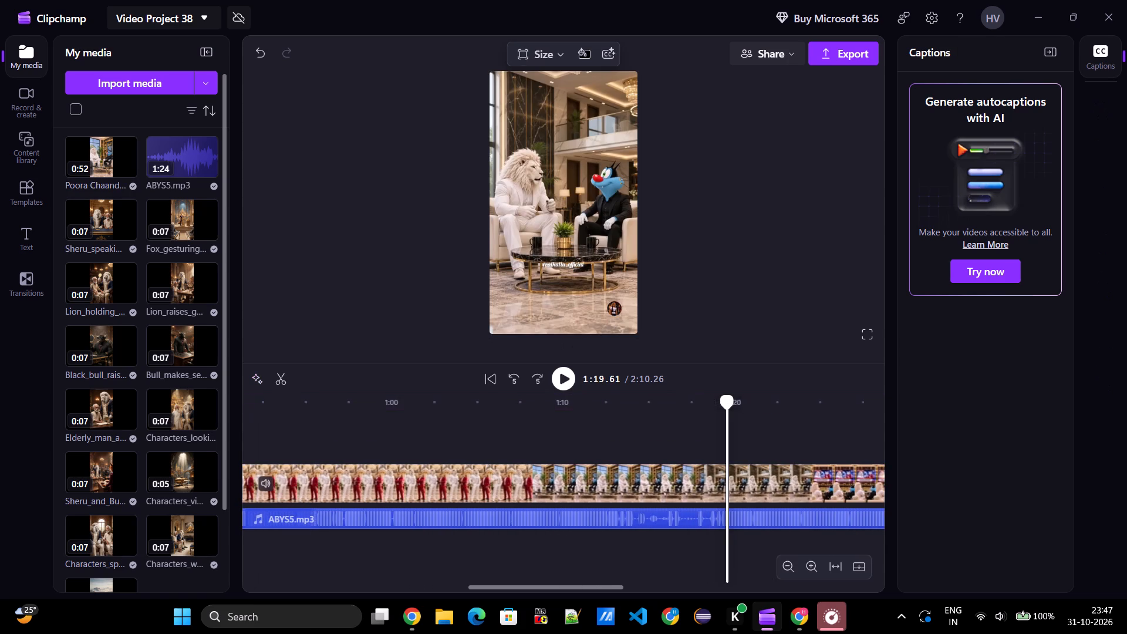
pyautogui.moveTo(726, 443); pyautogui.dragTo(814, 454)
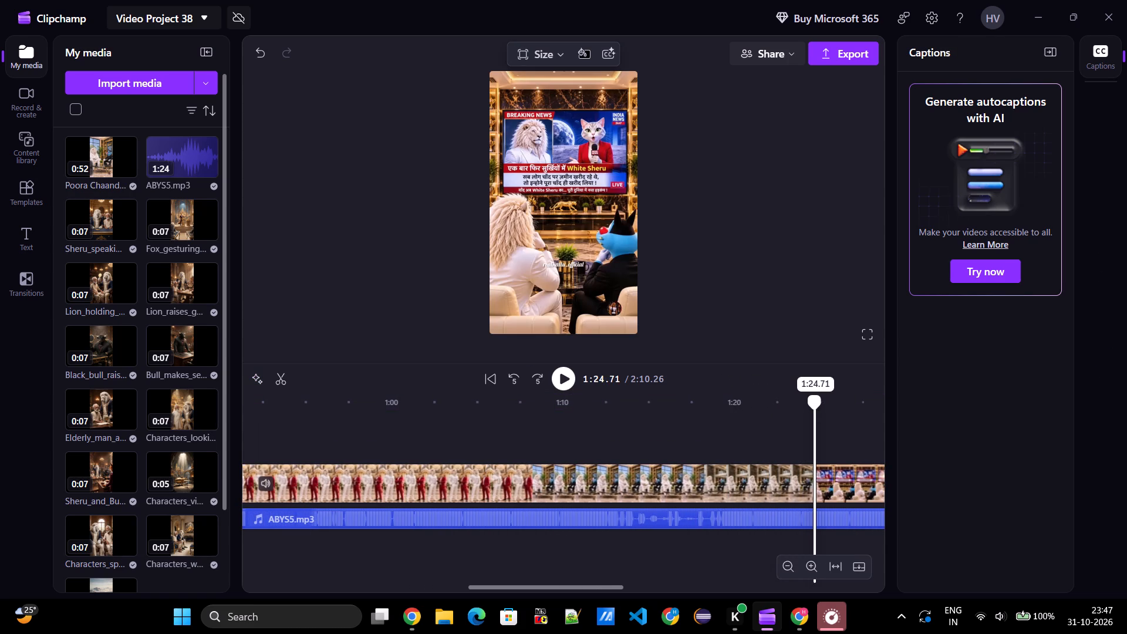
pyautogui.moveTo(814, 454); pyautogui.dragTo(848, 461)
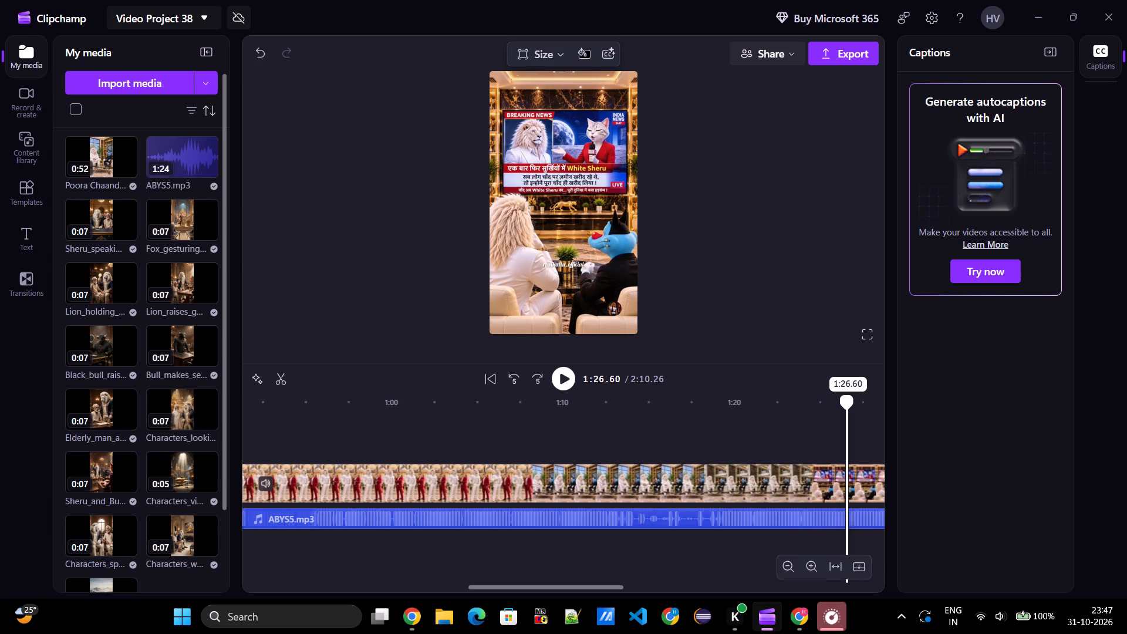
pyautogui.moveTo(848, 461); pyautogui.dragTo(855, 463)
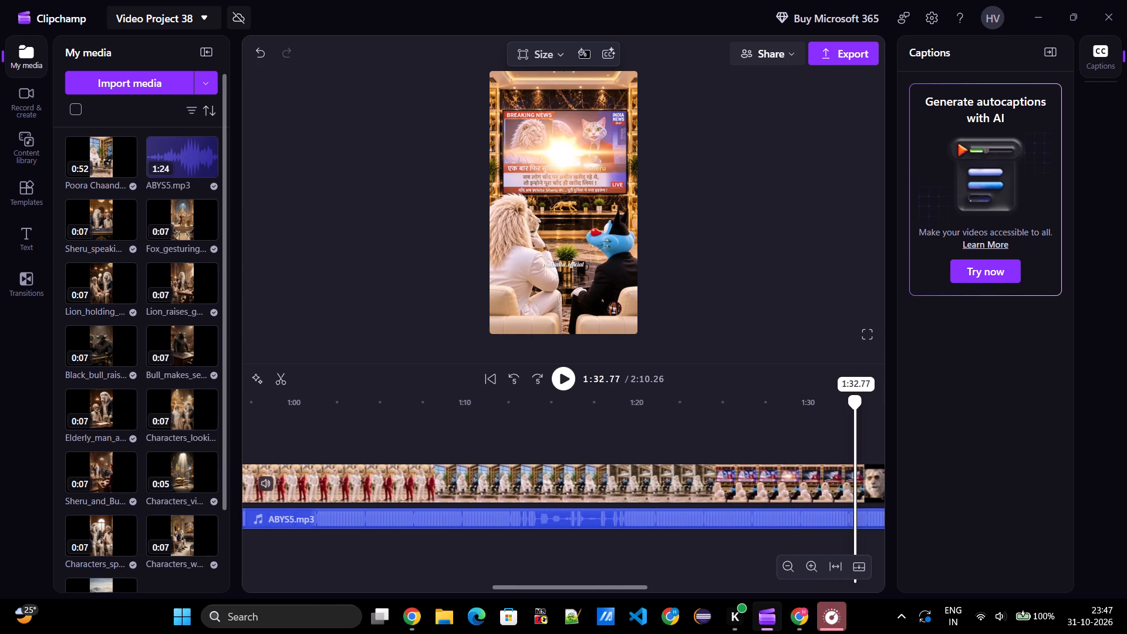
pyautogui.moveTo(855, 463); pyautogui.dragTo(766, 451)
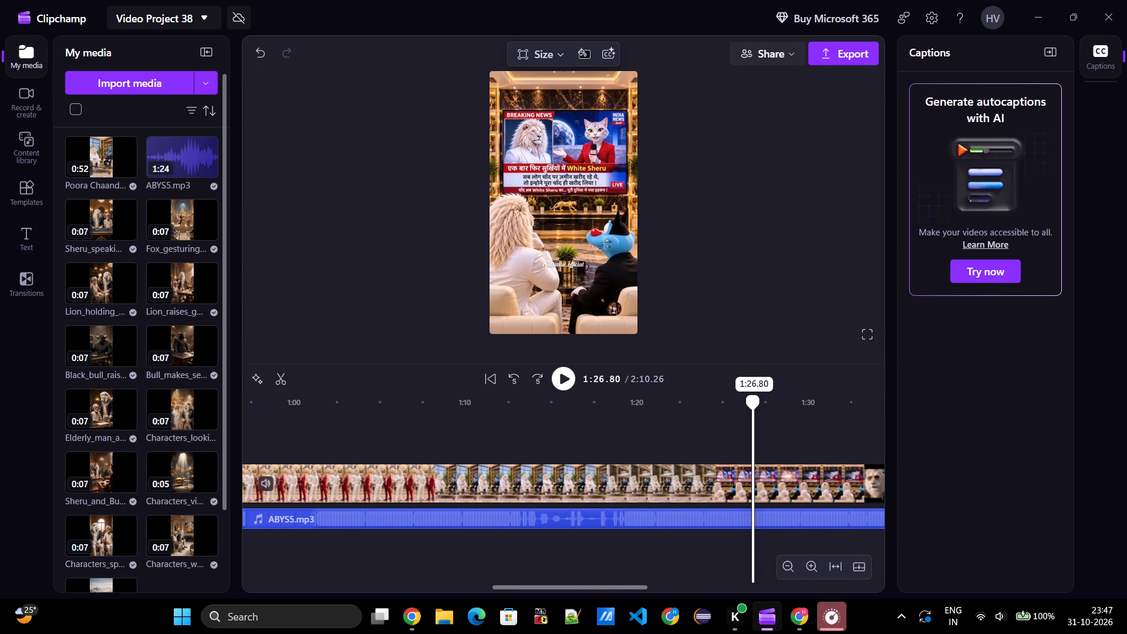
pyautogui.moveTo(766, 451); pyautogui.dragTo(859, 463)
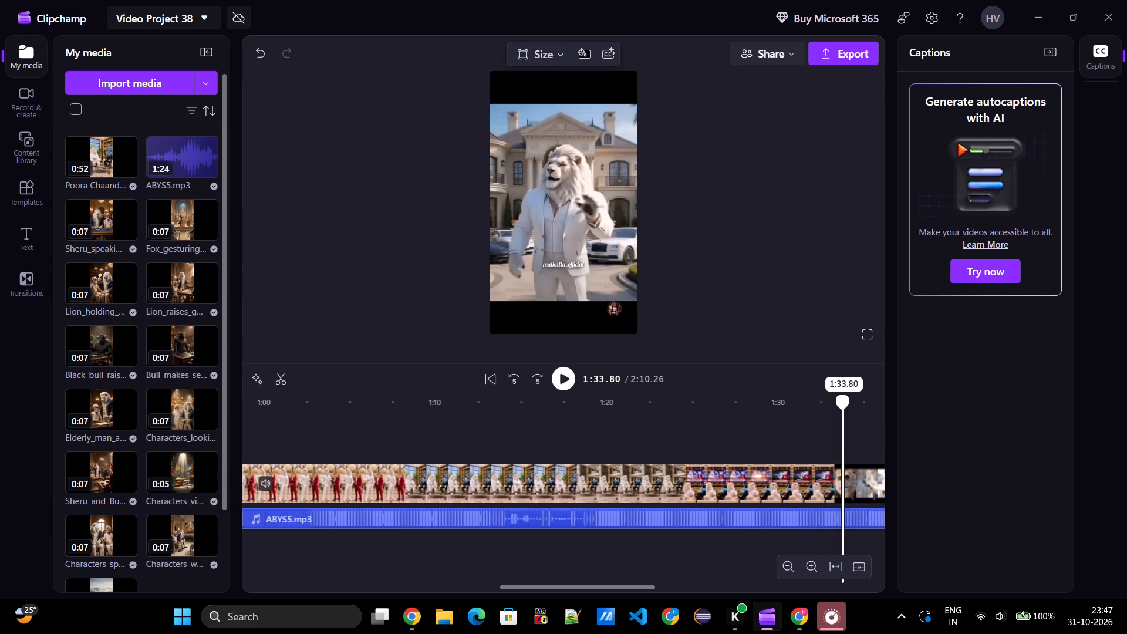
pyautogui.moveTo(859, 463); pyautogui.dragTo(778, 435)
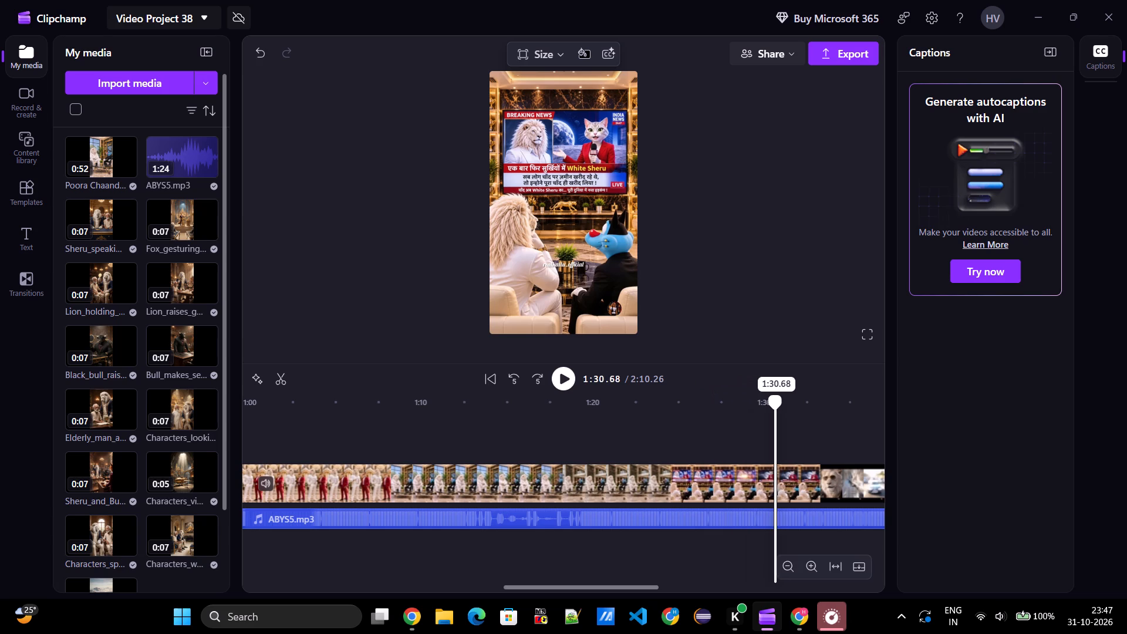
pyautogui.moveTo(778, 435); pyautogui.dragTo(816, 440)
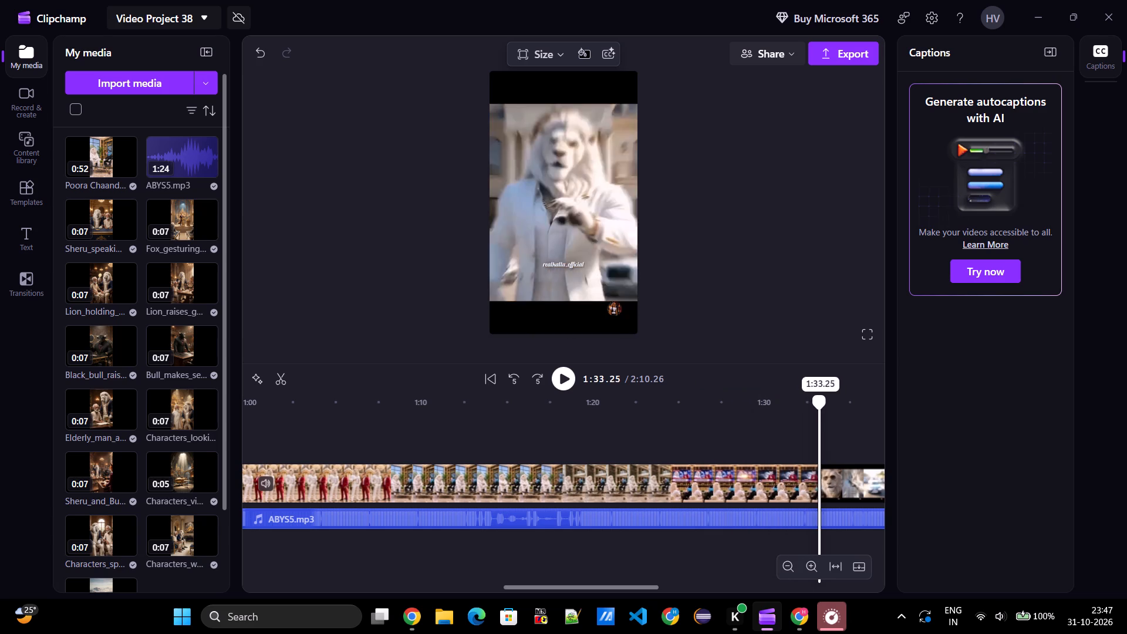
pyautogui.moveTo(816, 440); pyautogui.dragTo(802, 443)
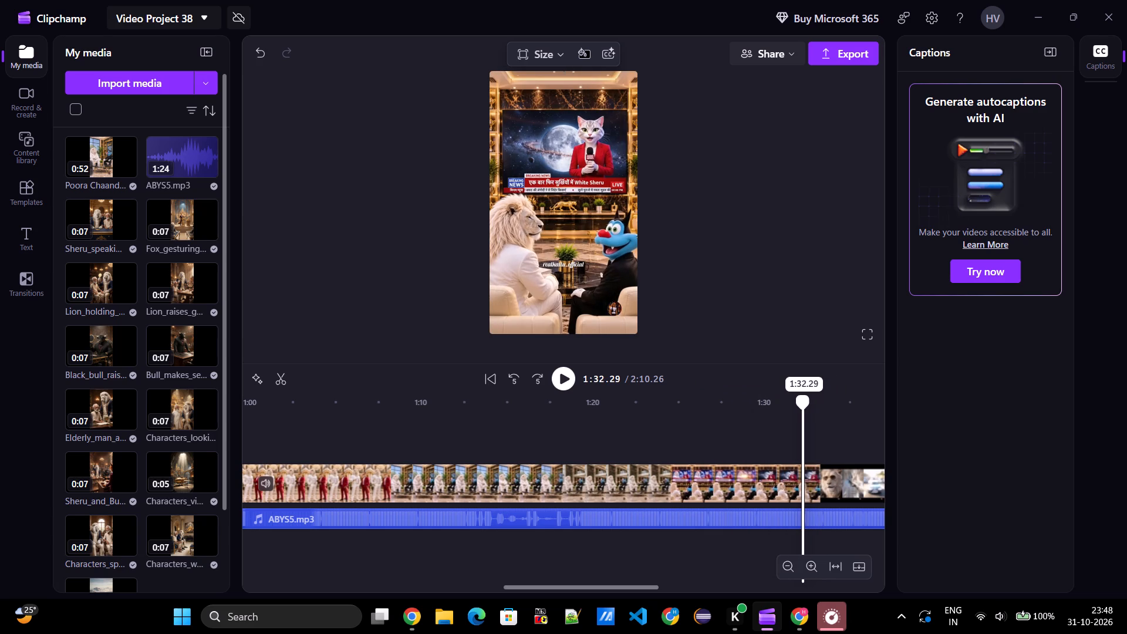
pyautogui.moveTo(802, 443); pyautogui.dragTo(806, 444)
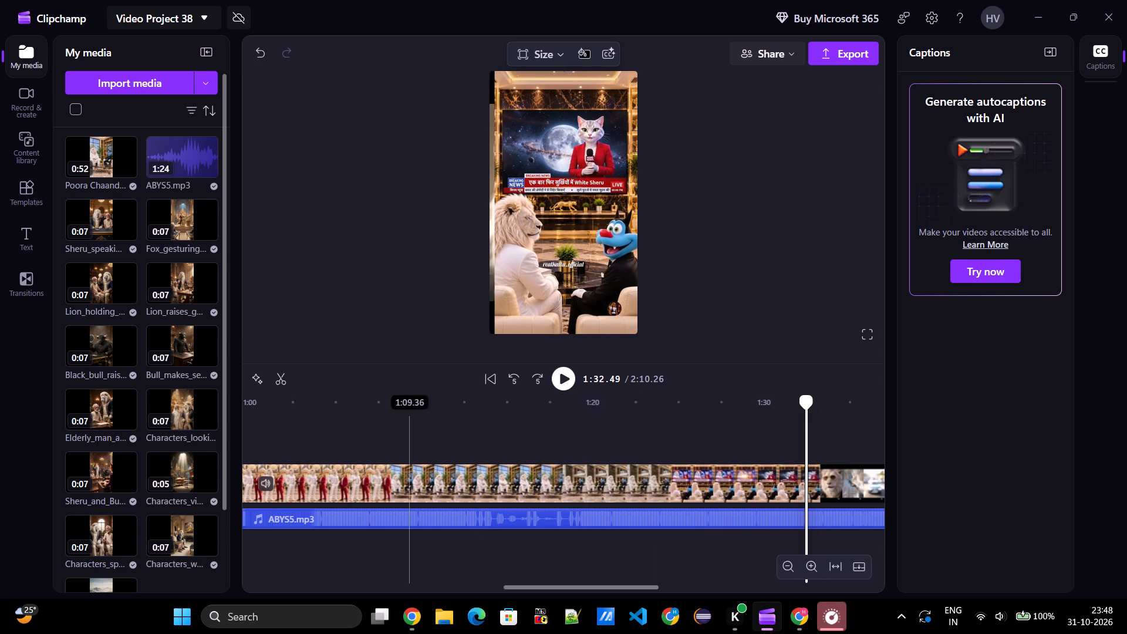
pyautogui.click(273, 379)
# Delete the imported video's part before the split and close the gap so the remainder follows the courtroom clips.
pyautogui.click(529, 485)
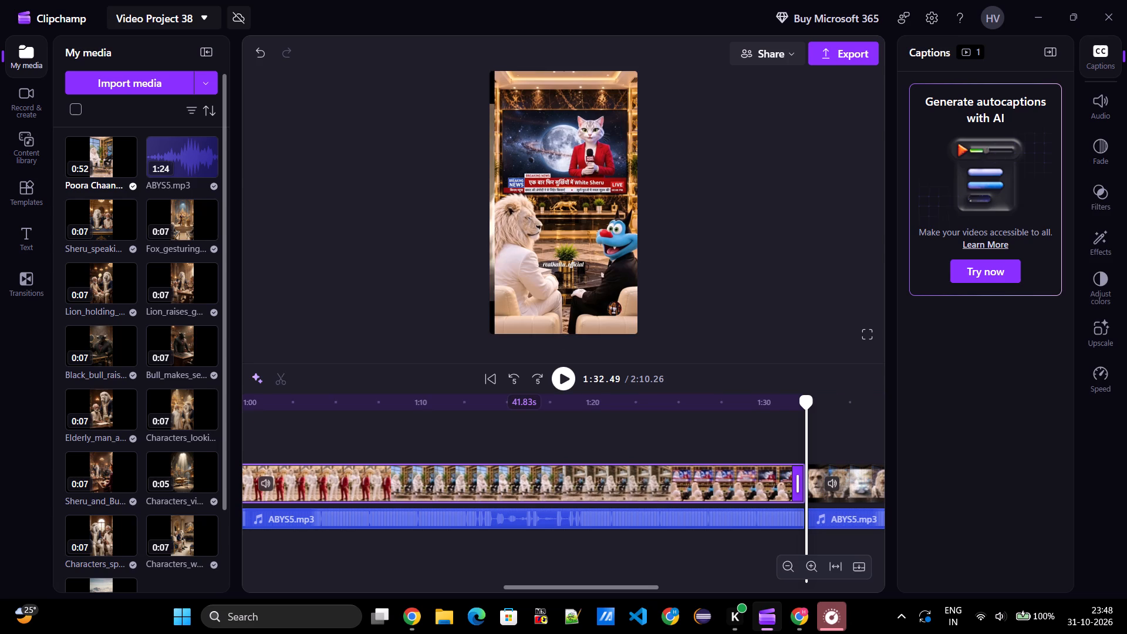
pyautogui.press('Delete')
pyautogui.click(529, 485)
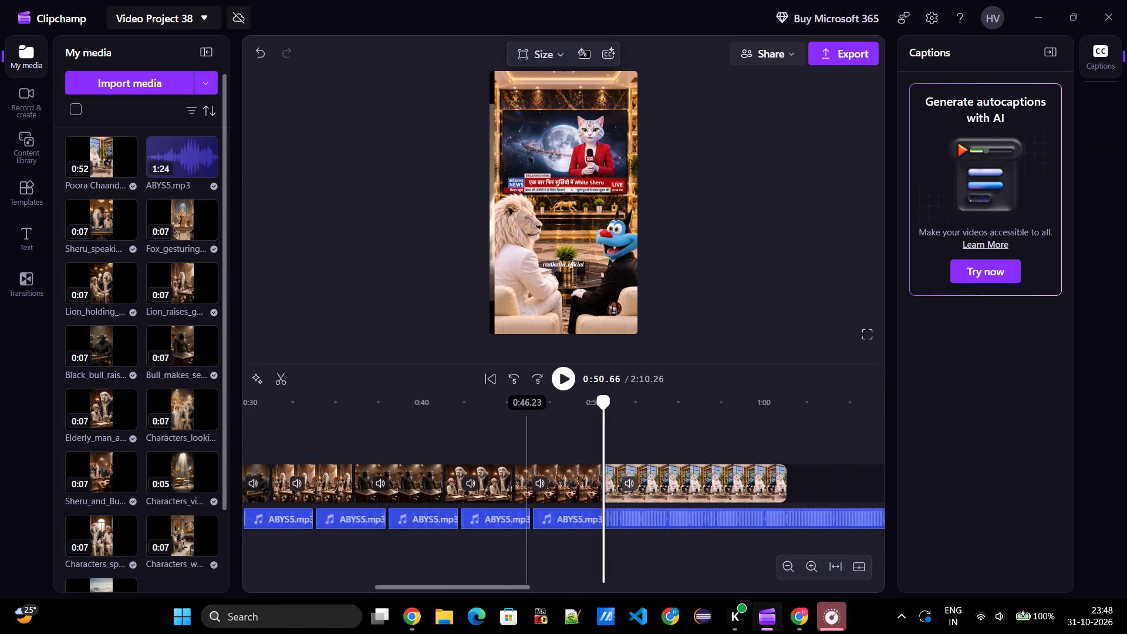
# Preview the join with the courtroom clips and mute the remaining ending clip's own audio.
pyautogui.moveTo(601, 399); pyautogui.dragTo(582, 402)
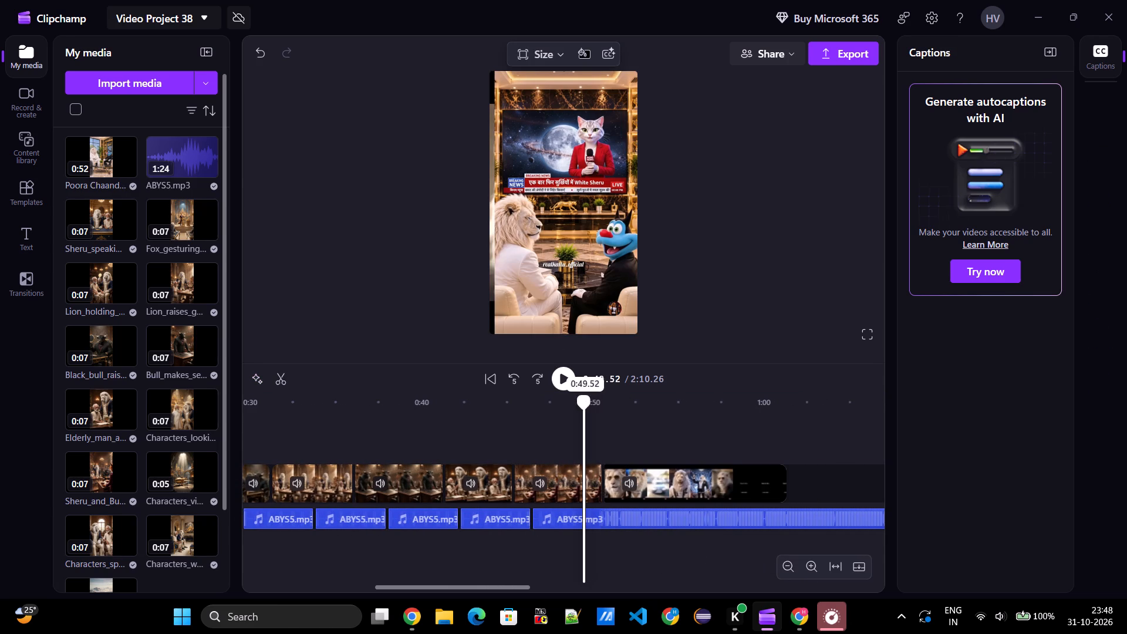
pyautogui.moveTo(582, 402); pyautogui.dragTo(581, 402)
pyautogui.click(559, 373)
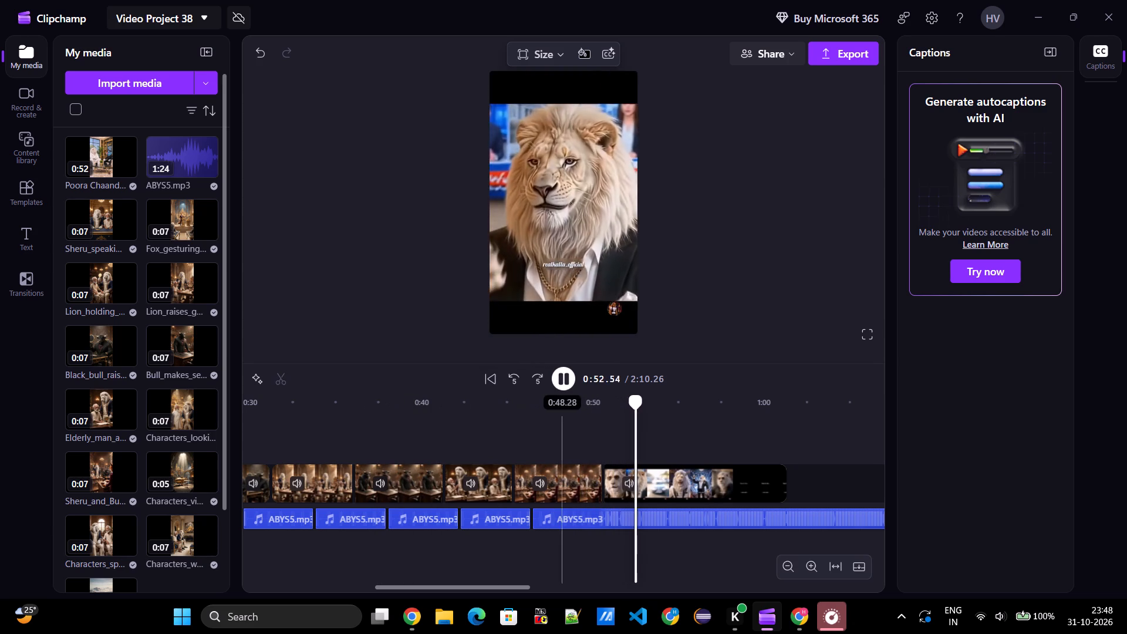
pyautogui.click(574, 366)
pyautogui.click(563, 370)
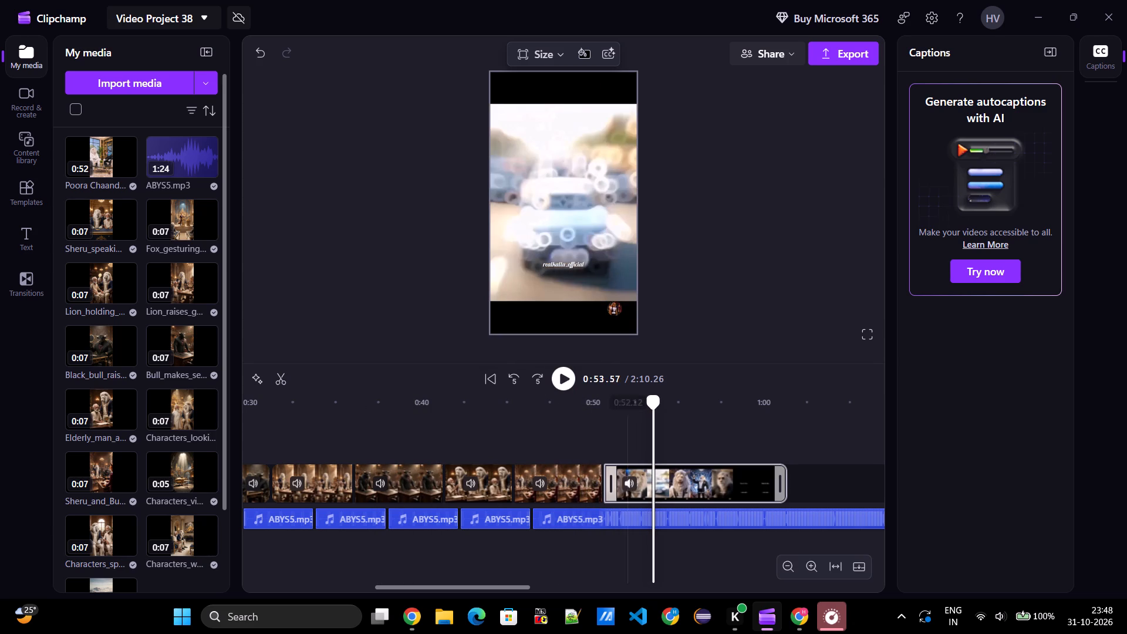
pyautogui.click(627, 489)
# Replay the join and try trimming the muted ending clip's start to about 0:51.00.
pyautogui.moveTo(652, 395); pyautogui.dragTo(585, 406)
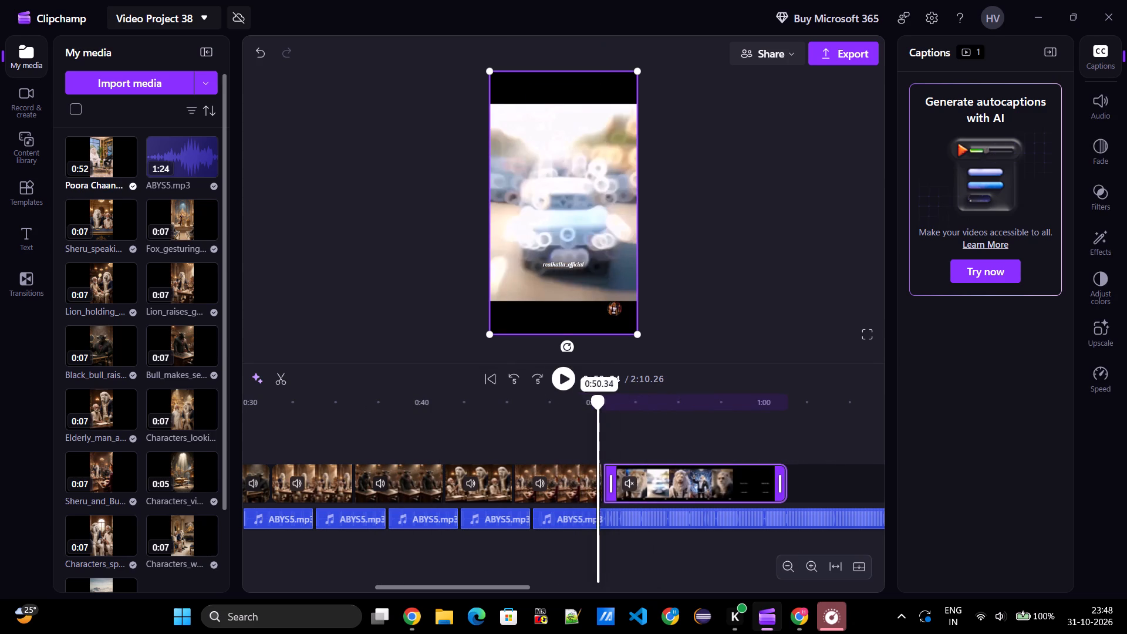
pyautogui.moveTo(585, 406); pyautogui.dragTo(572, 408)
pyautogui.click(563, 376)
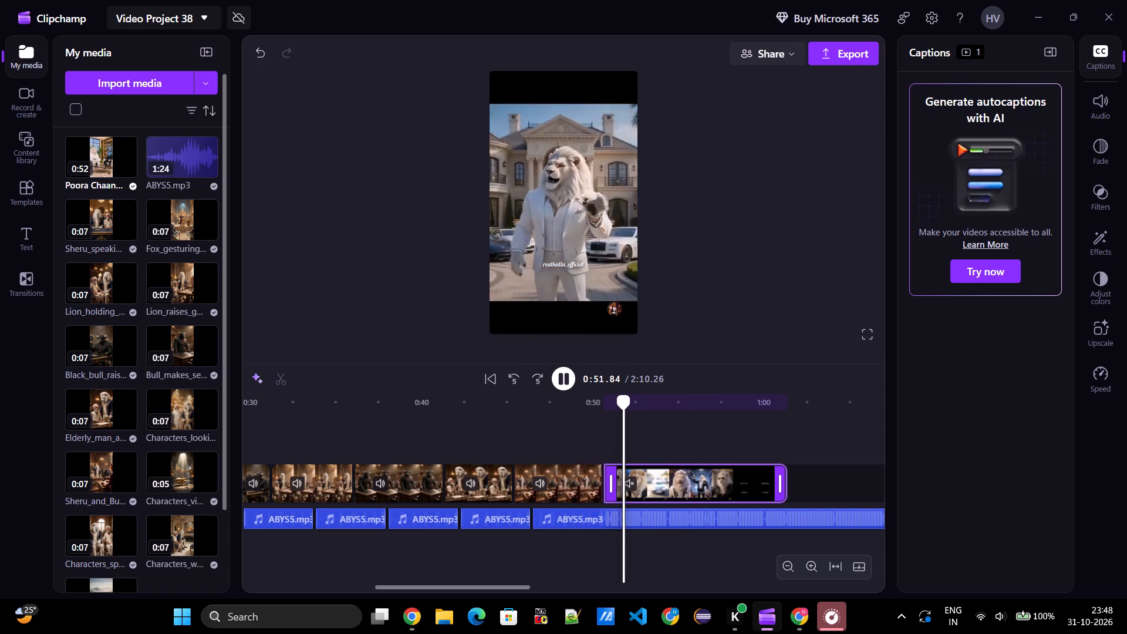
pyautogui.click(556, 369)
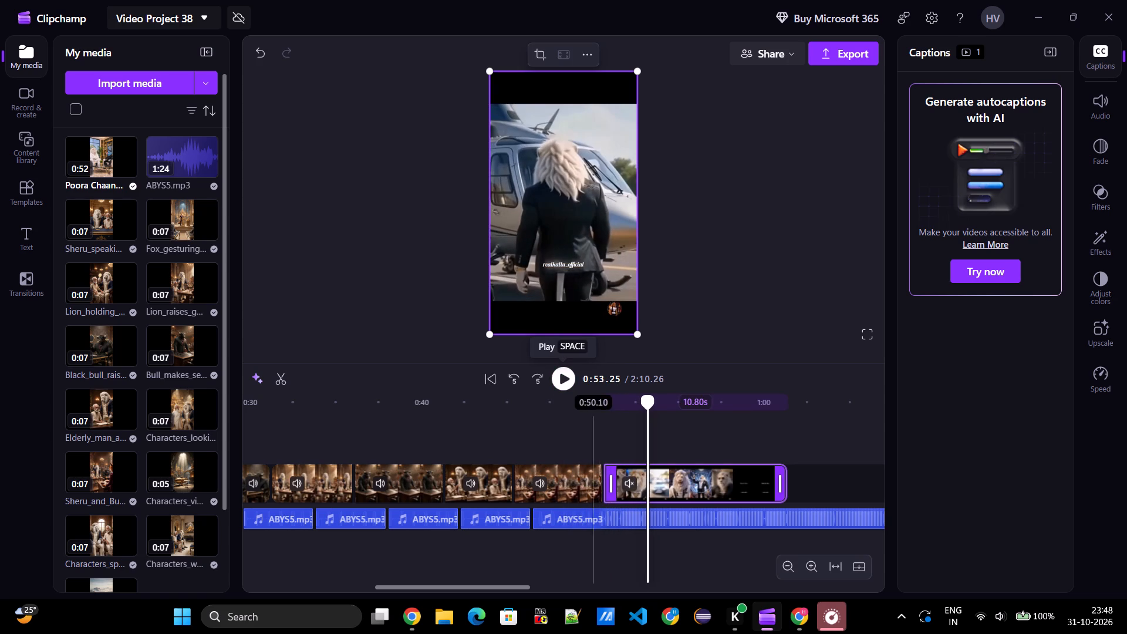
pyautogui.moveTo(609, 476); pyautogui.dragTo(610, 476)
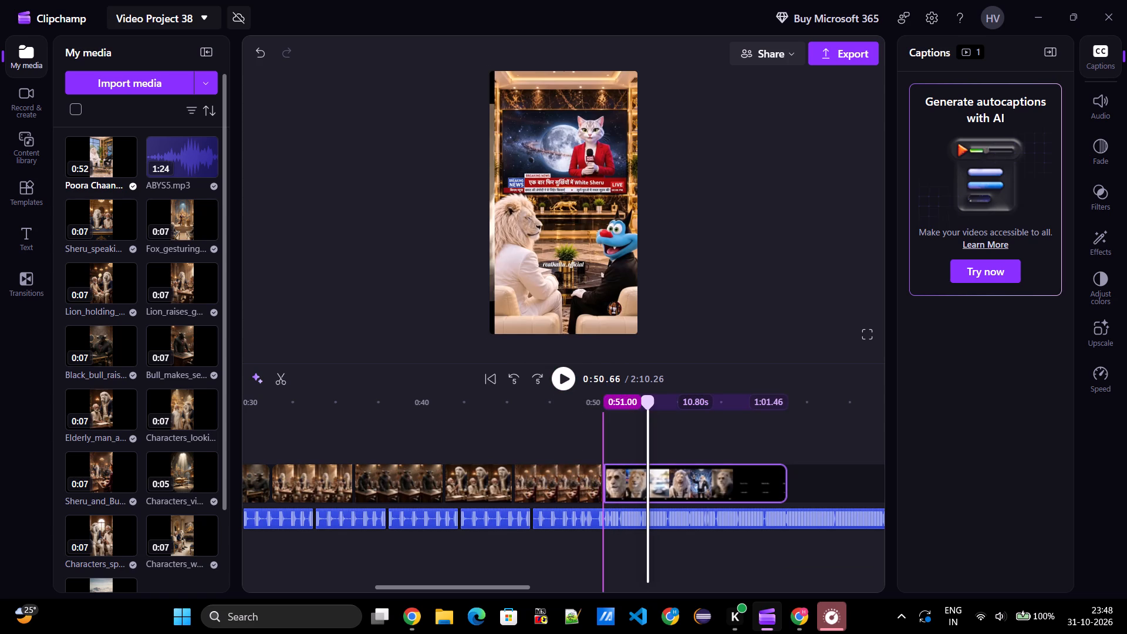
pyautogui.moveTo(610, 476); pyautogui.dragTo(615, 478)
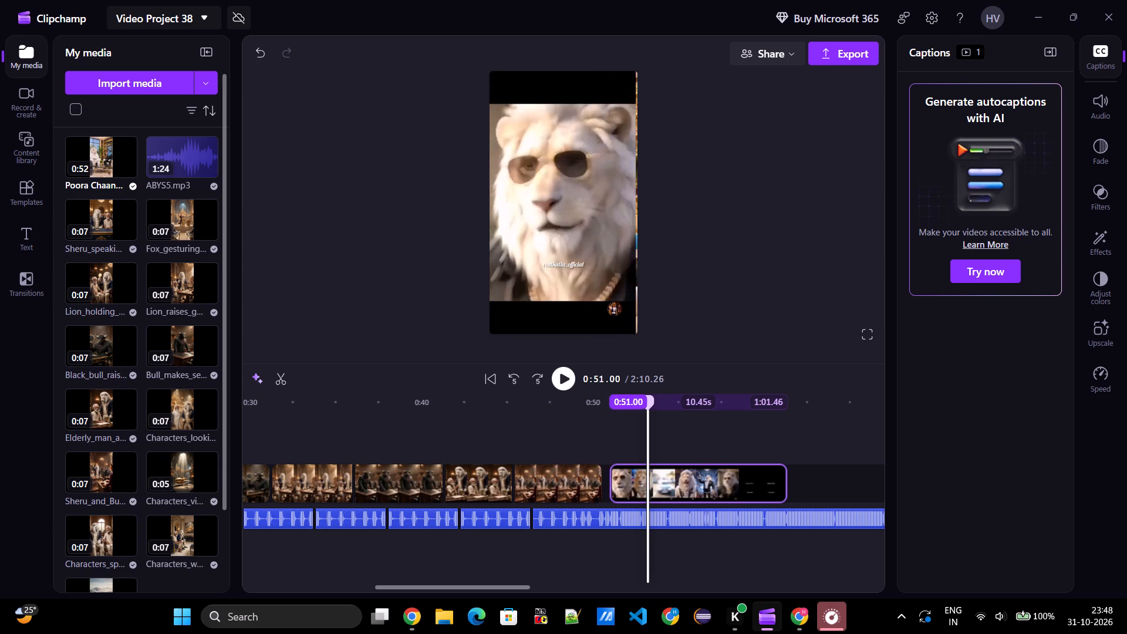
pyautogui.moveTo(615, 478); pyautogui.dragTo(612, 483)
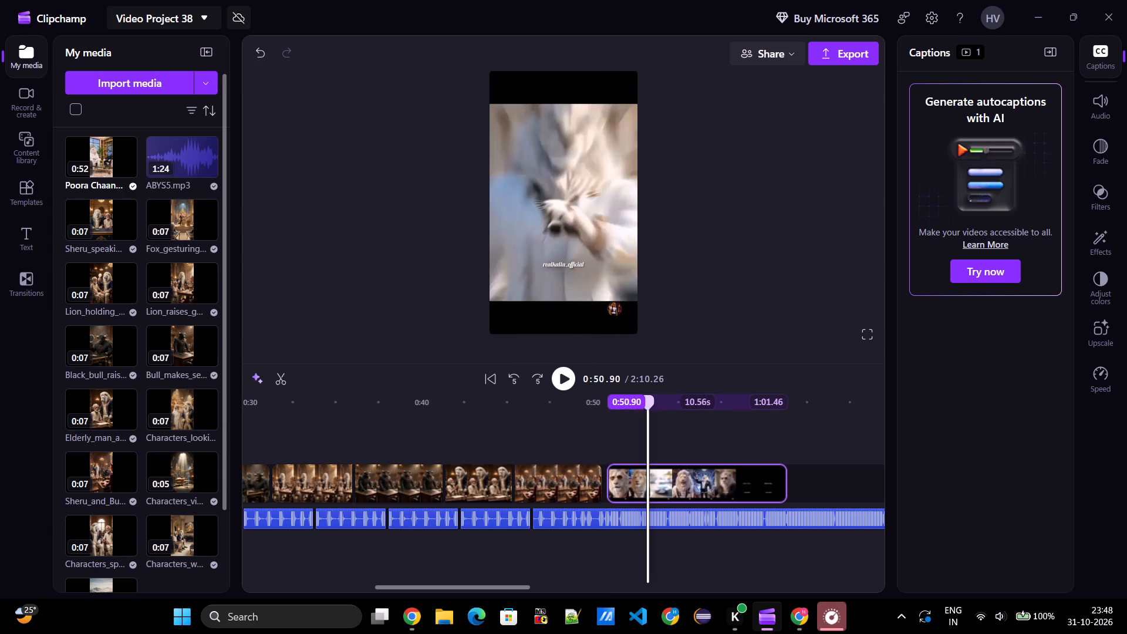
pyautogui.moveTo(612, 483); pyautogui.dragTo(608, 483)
# Shift the ending clip against the playhead, split off and delete its first 0.47 s, and close the gap before it.
pyautogui.moveTo(663, 482); pyautogui.dragTo(663, 483)
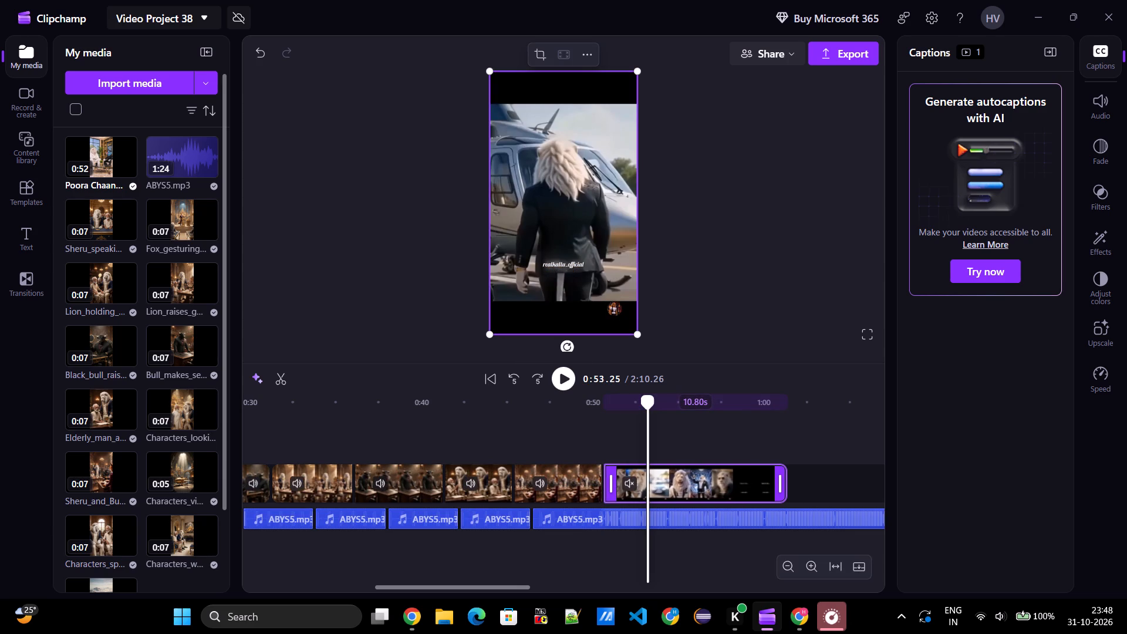
pyautogui.moveTo(663, 483); pyautogui.dragTo(696, 486)
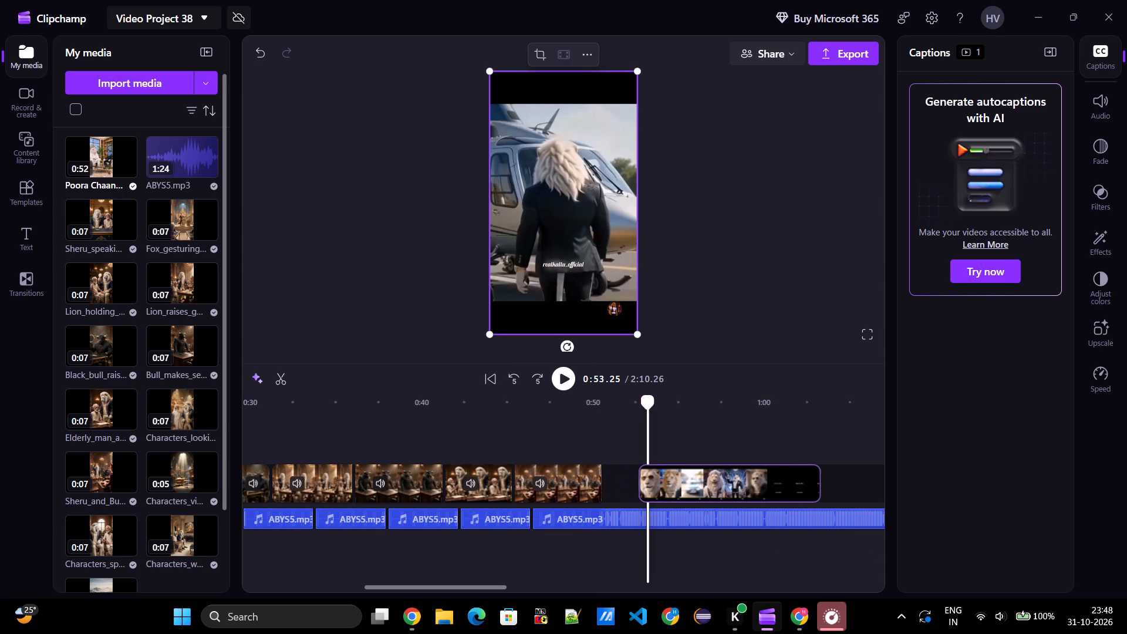
pyautogui.moveTo(696, 486); pyautogui.dragTo(697, 487)
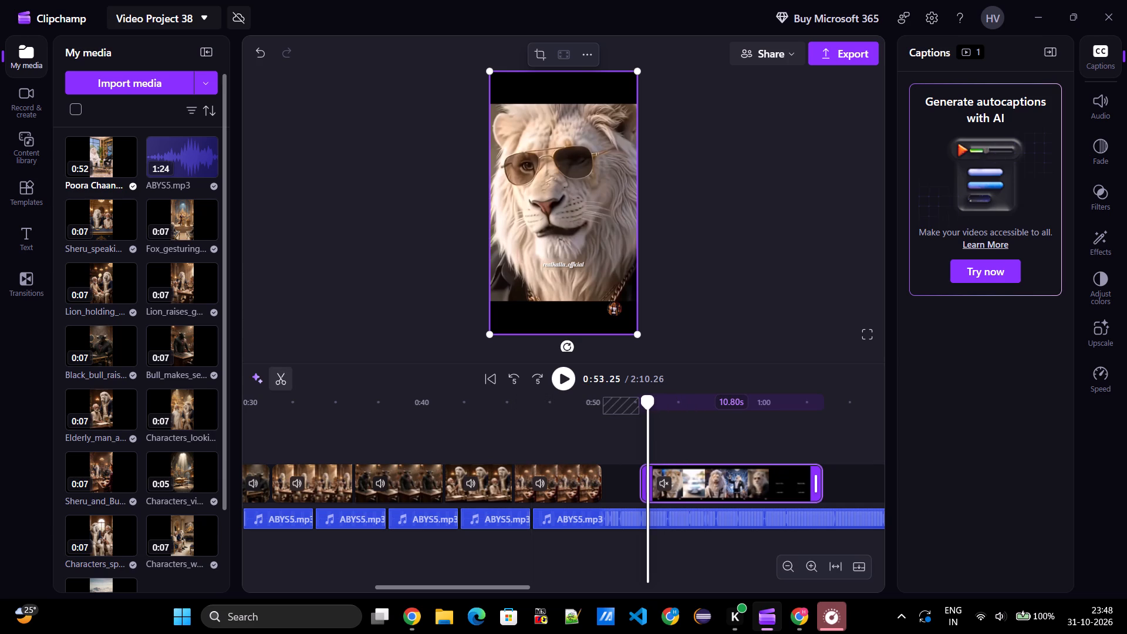
pyautogui.click(285, 382)
pyautogui.click(642, 480)
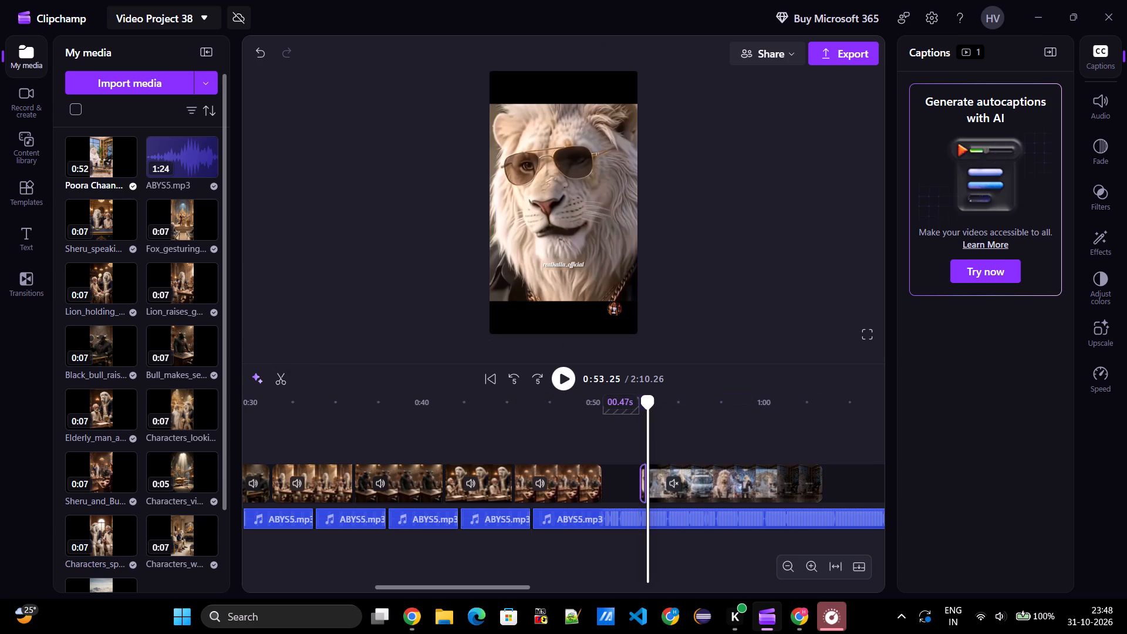
pyautogui.press('Delete')
pyautogui.click(623, 478)
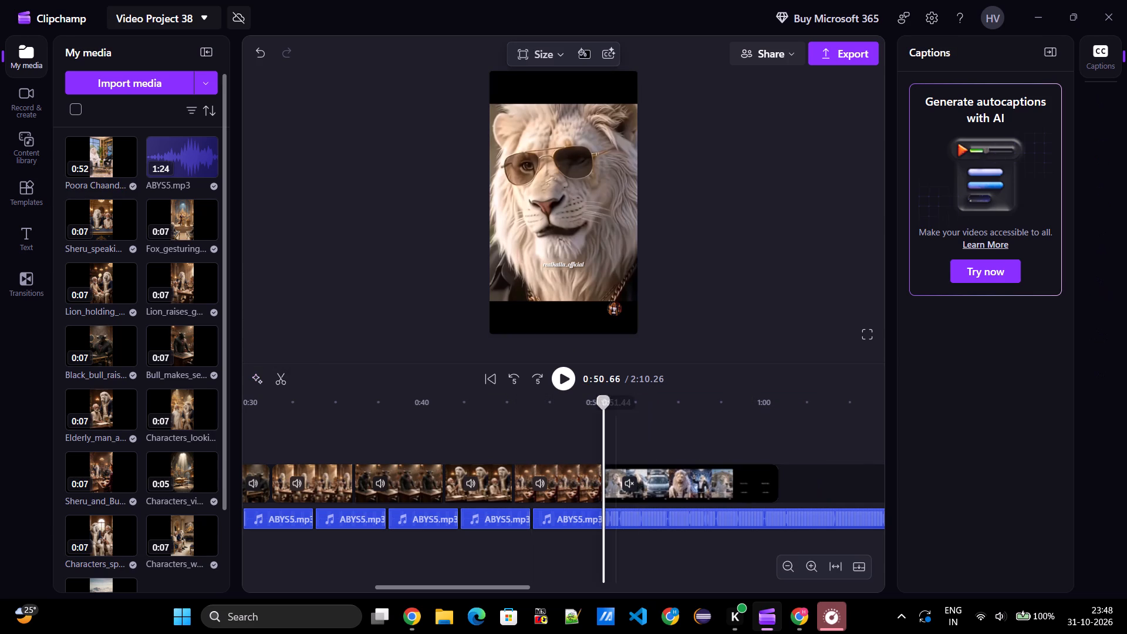
# Play the timeline from about 0:48 across the join to the "Follow For More" ending.
pyautogui.click(558, 422)
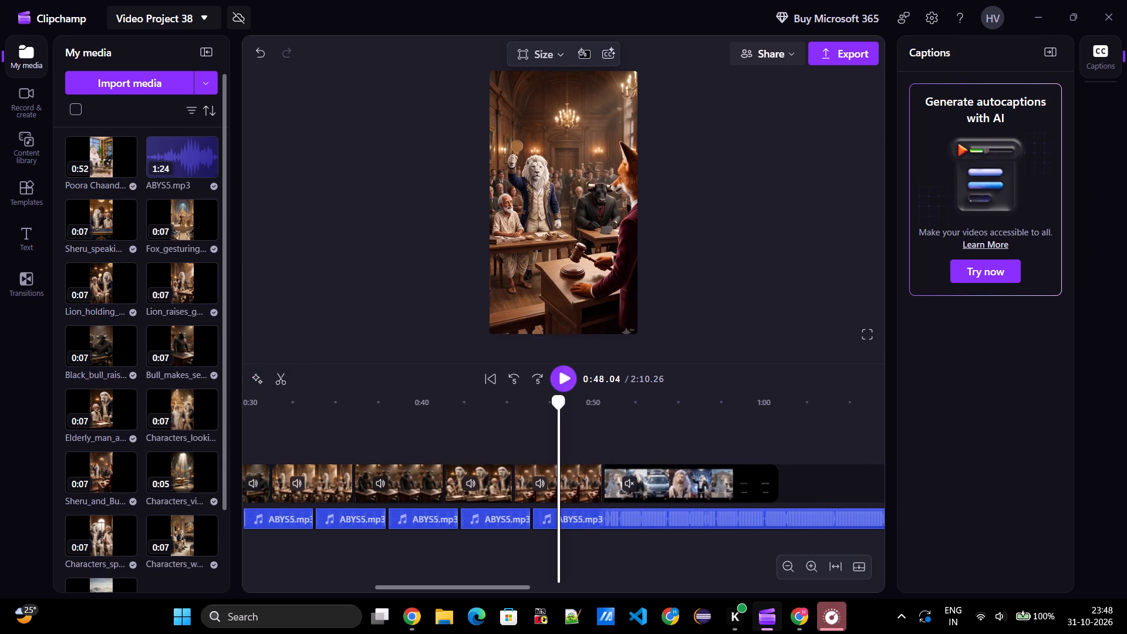
pyautogui.click(559, 376)
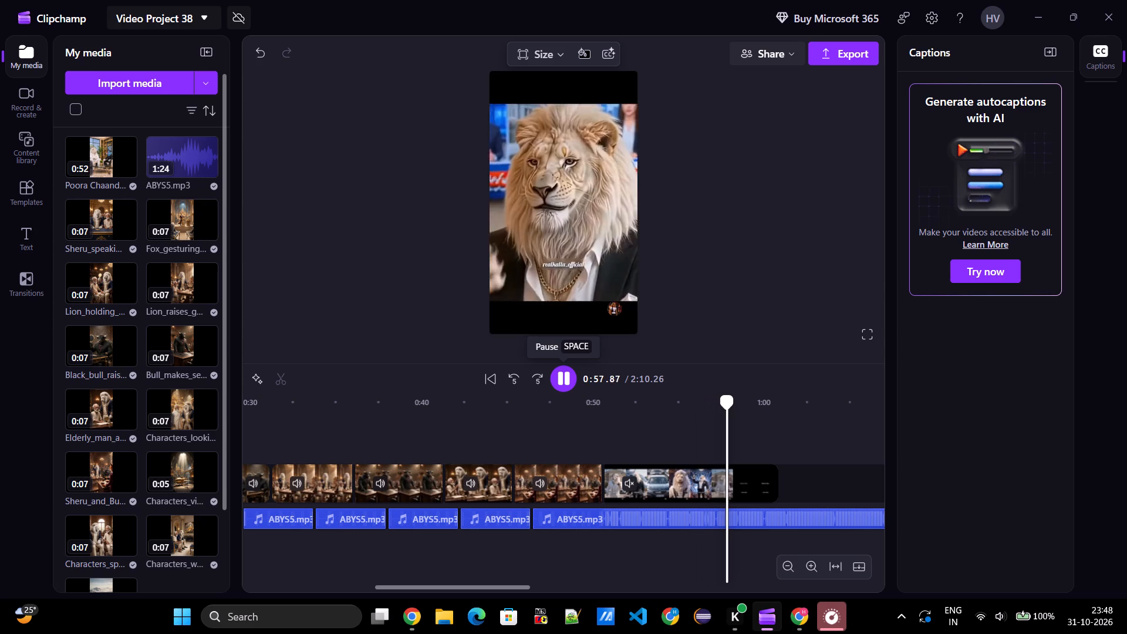
pyautogui.click(559, 376)
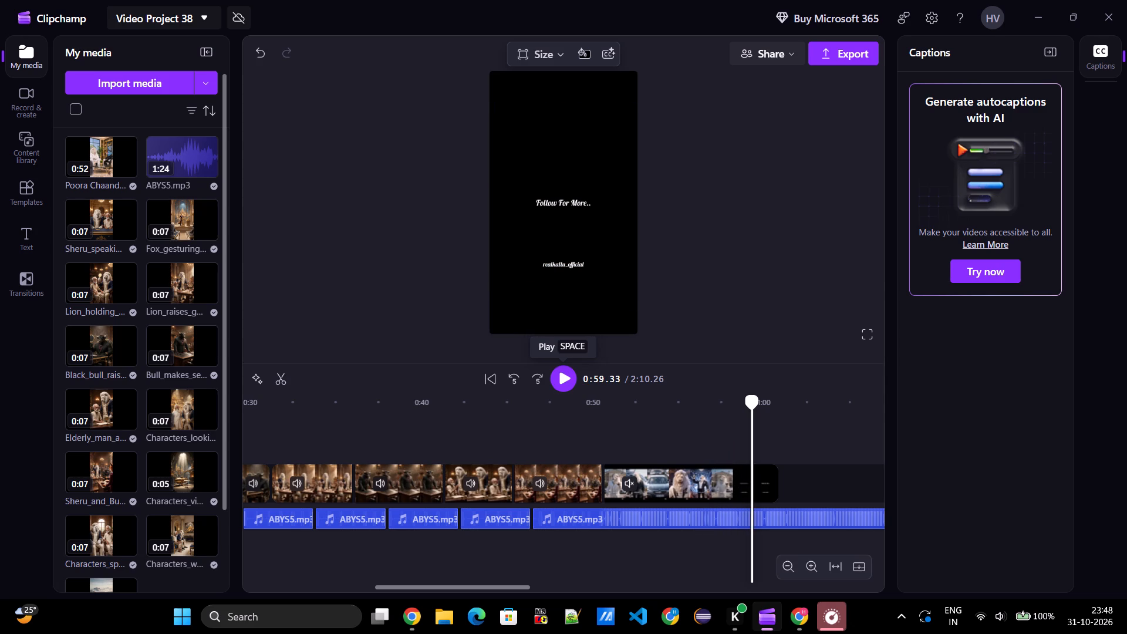
# Split the ending clip and its music at 0:58.39 and delete the parts after the split.
pyautogui.moveTo(750, 396); pyautogui.dragTo(740, 396)
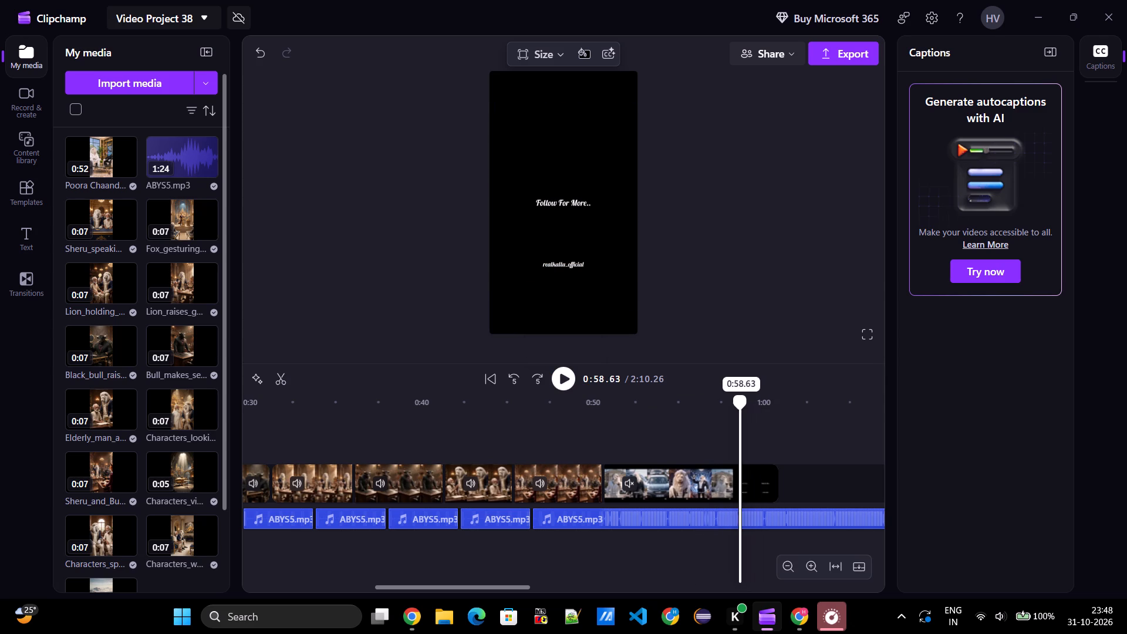
pyautogui.moveTo(740, 396); pyautogui.dragTo(735, 397)
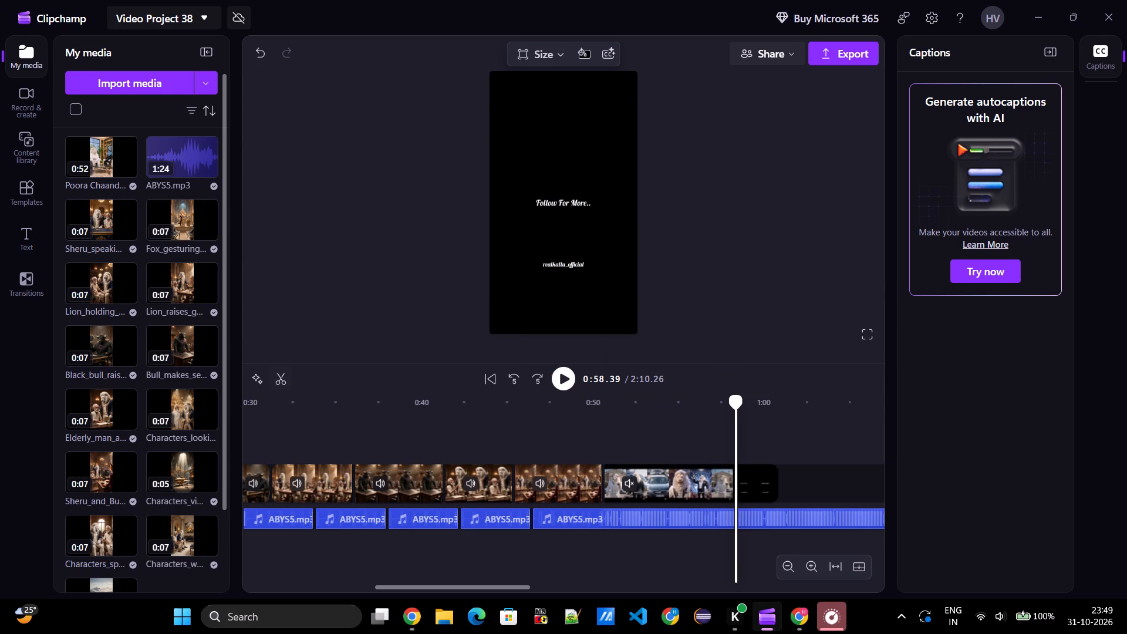
pyautogui.click(278, 378)
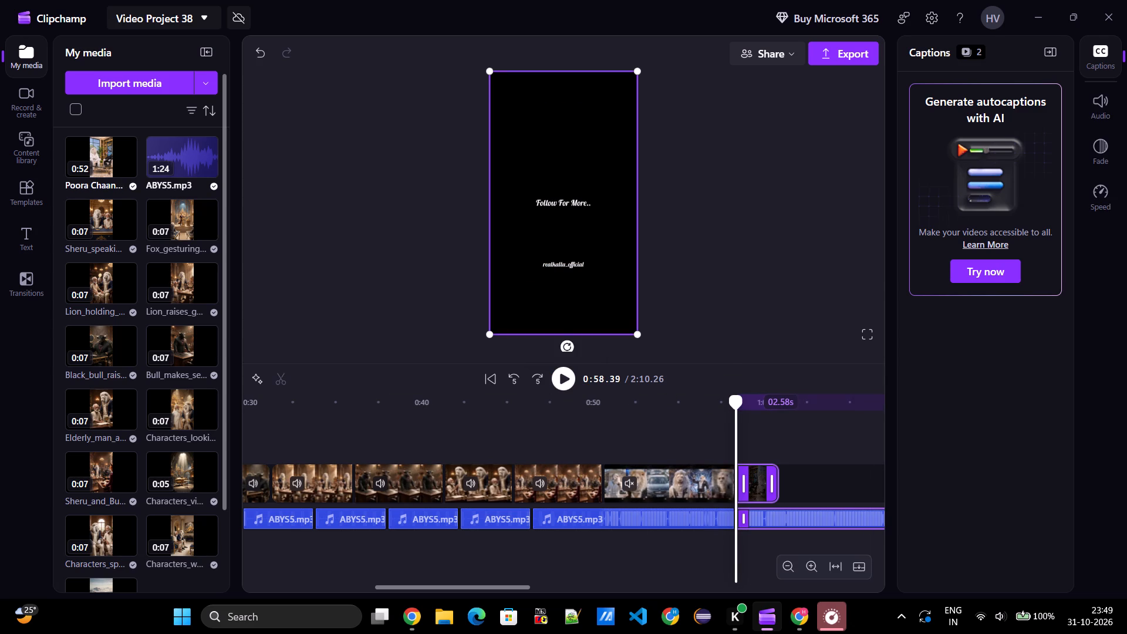
pyautogui.press('Delete')
# Play the last seconds of the ending and trim the ending video clip's end to 0:58.19.
pyautogui.moveTo(734, 396); pyautogui.dragTo(709, 398)
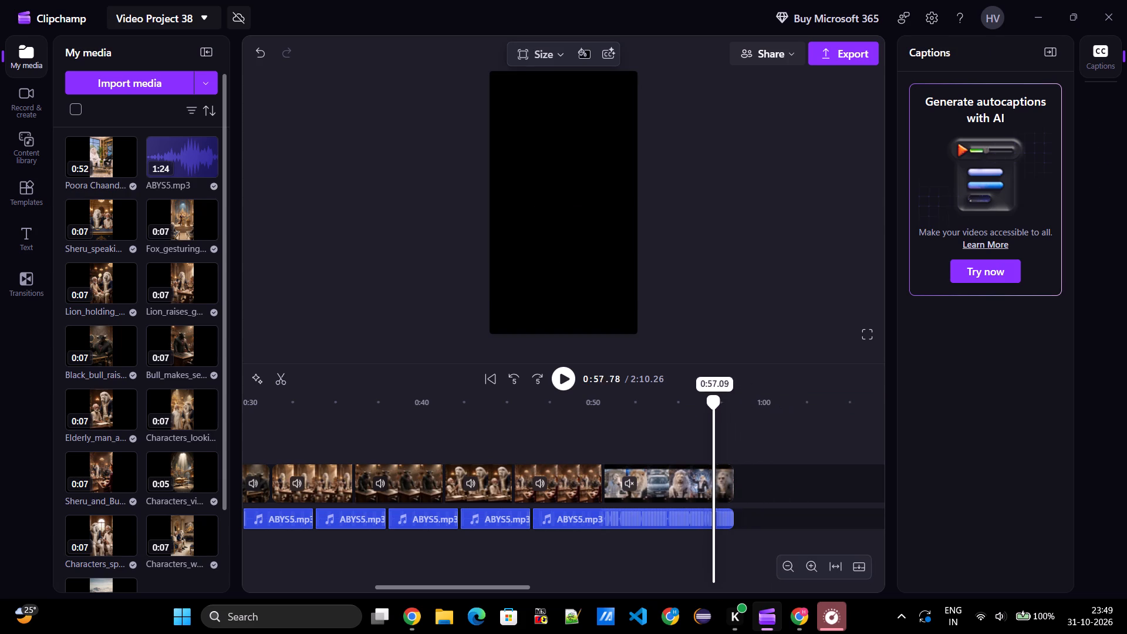
pyautogui.moveTo(709, 398); pyautogui.dragTo(687, 396)
pyautogui.click(565, 373)
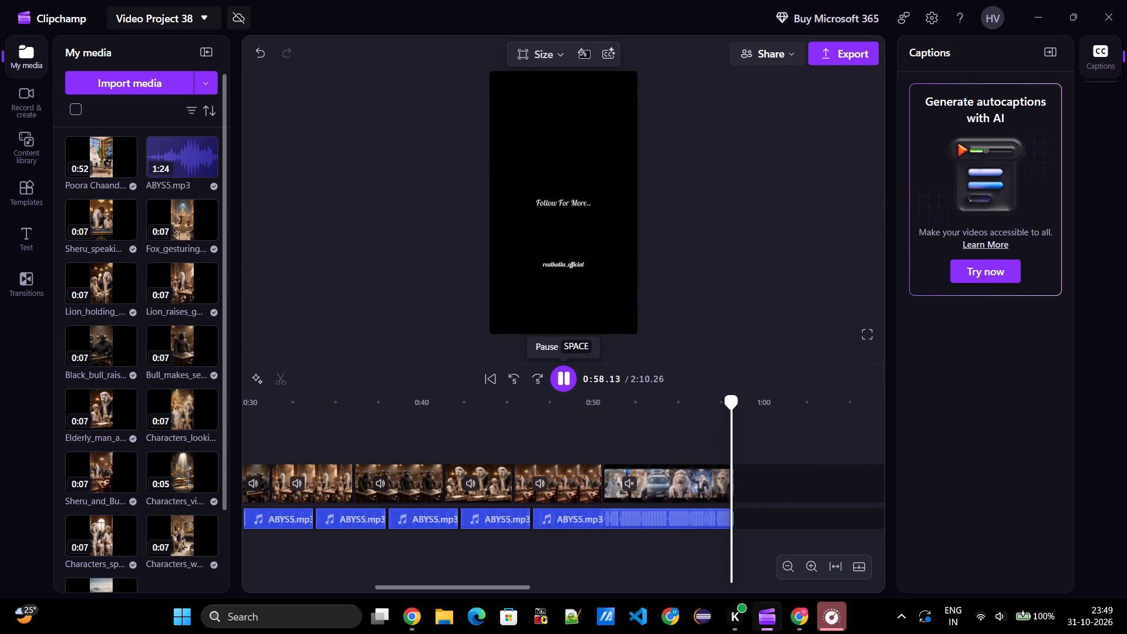
pyautogui.click(565, 373)
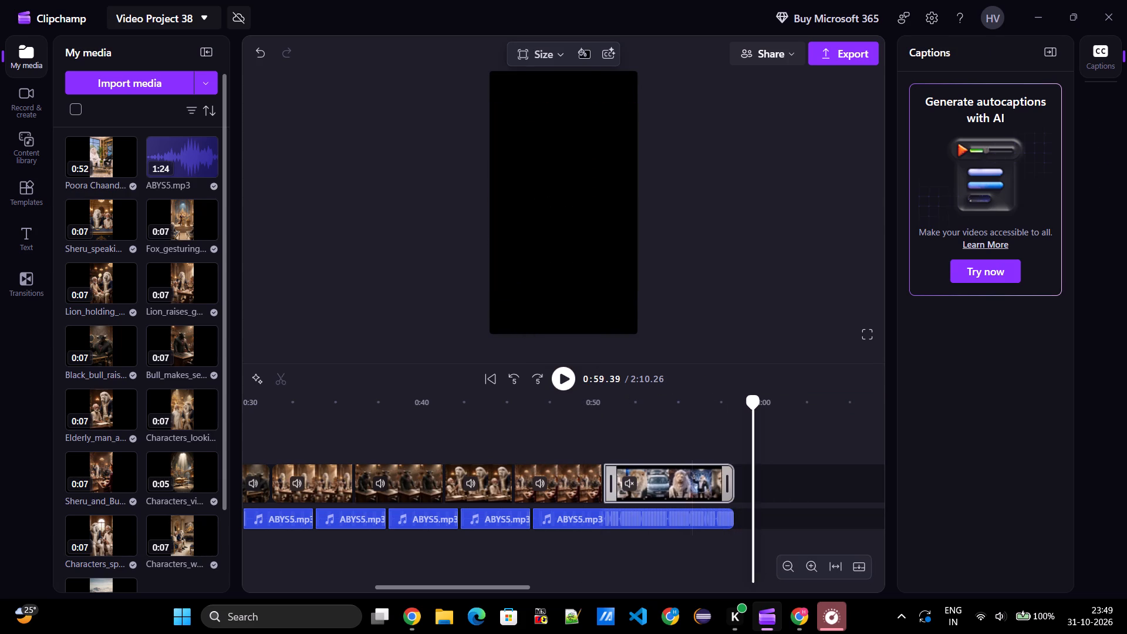
pyautogui.click(727, 483)
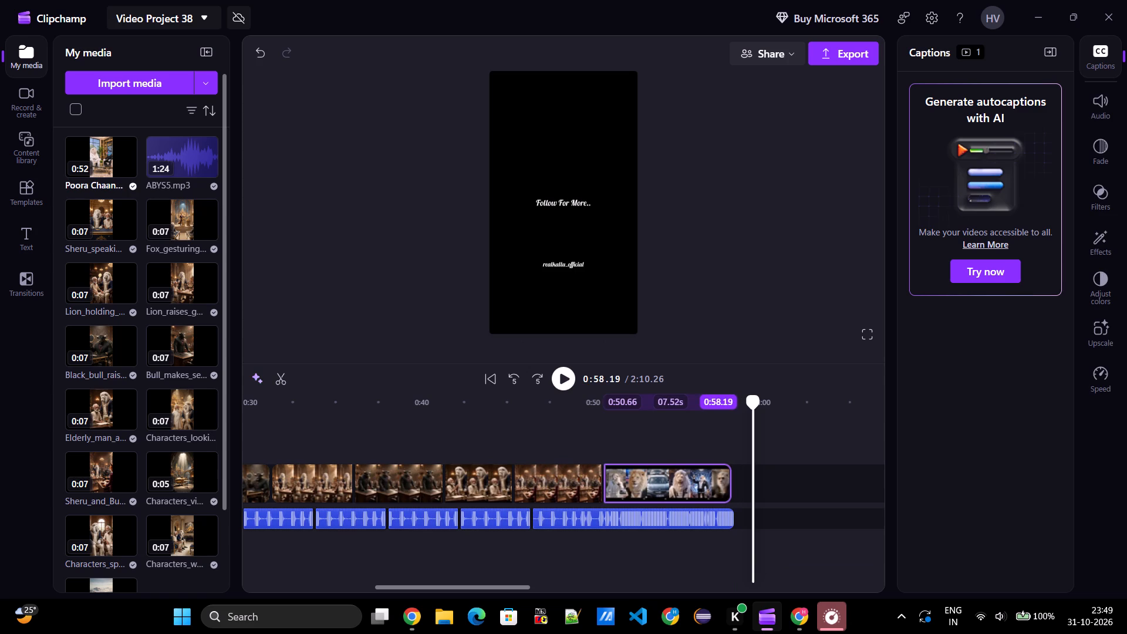
# Replay the ending from about 0:55 and scrub through the ending clip to 0:57.26 to check its close.
pyautogui.click(680, 441)
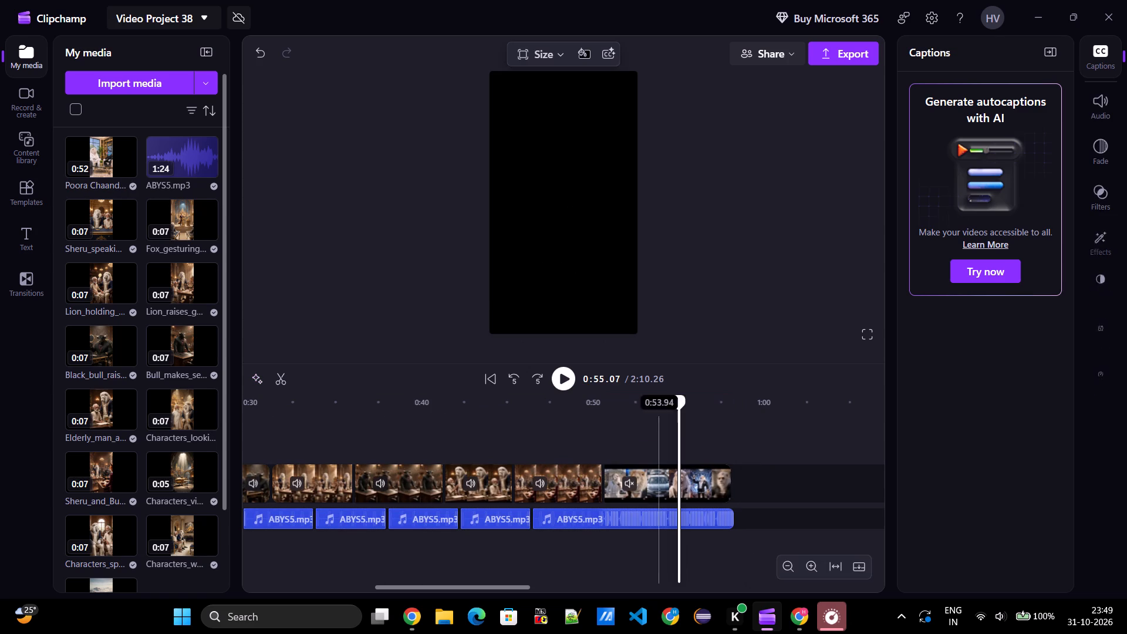
pyautogui.click(568, 372)
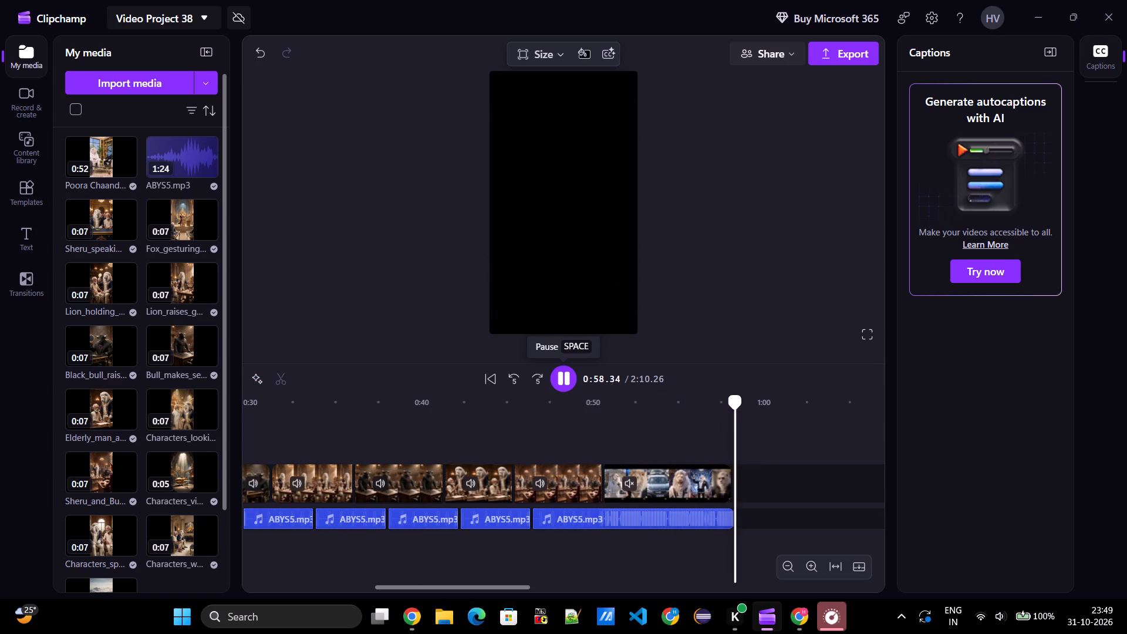
pyautogui.click(568, 372)
pyautogui.click(637, 434)
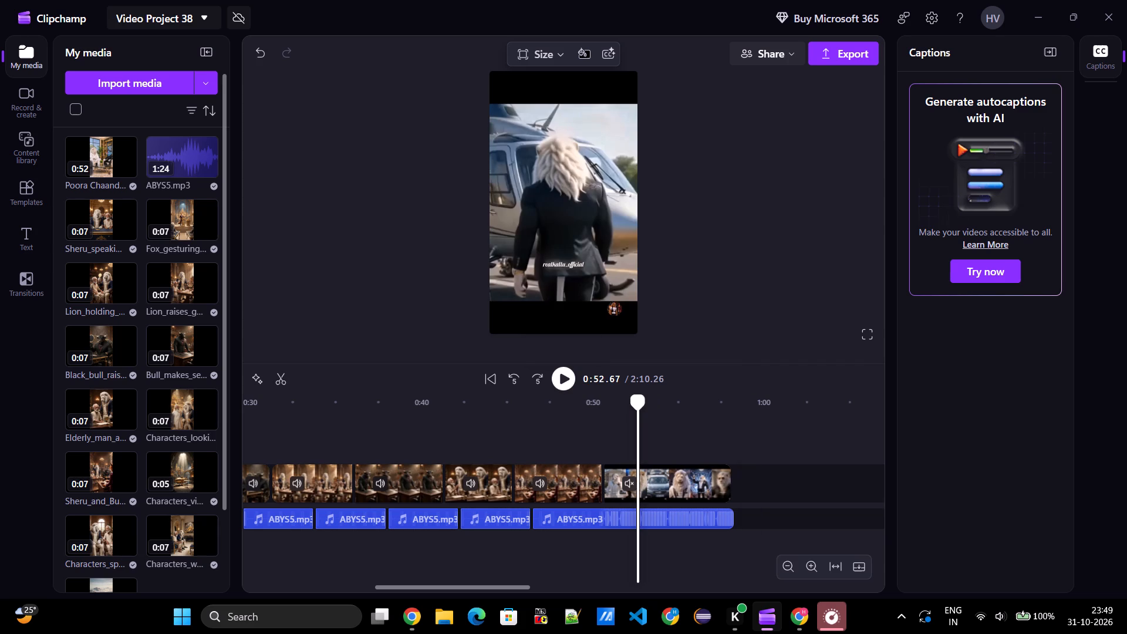
pyautogui.moveTo(637, 399); pyautogui.dragTo(636, 403)
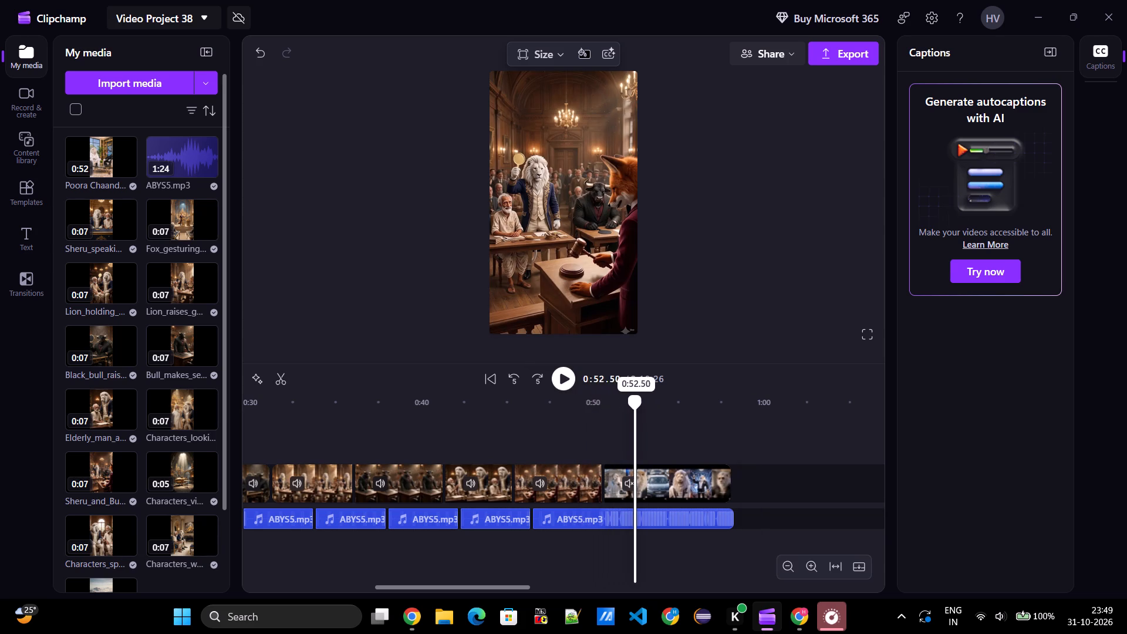
pyautogui.moveTo(636, 403); pyautogui.dragTo(718, 447)
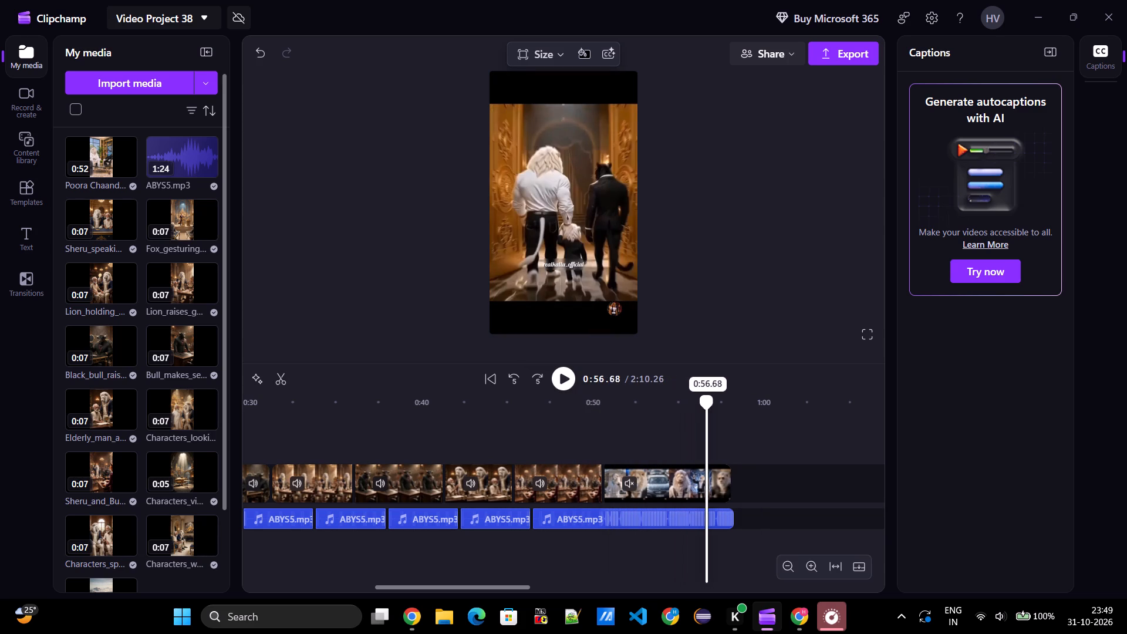
pyautogui.moveTo(718, 447); pyautogui.dragTo(716, 463)
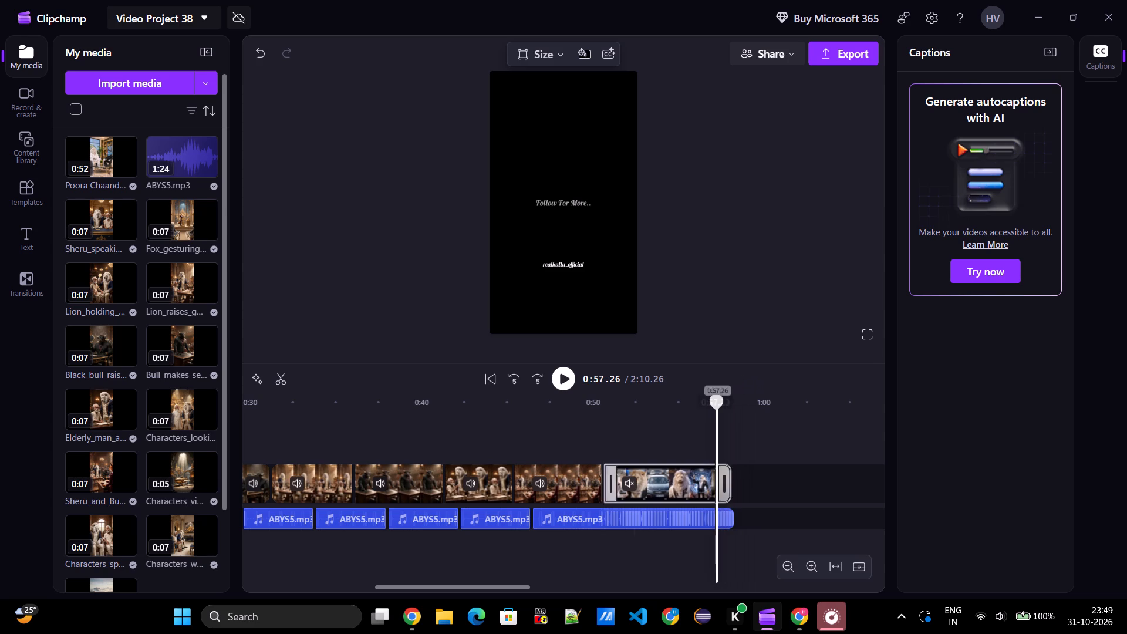
# Trim the end of the last music clip to line up with the ending video clip's end.
pyautogui.click(701, 516)
pyautogui.click(730, 525)
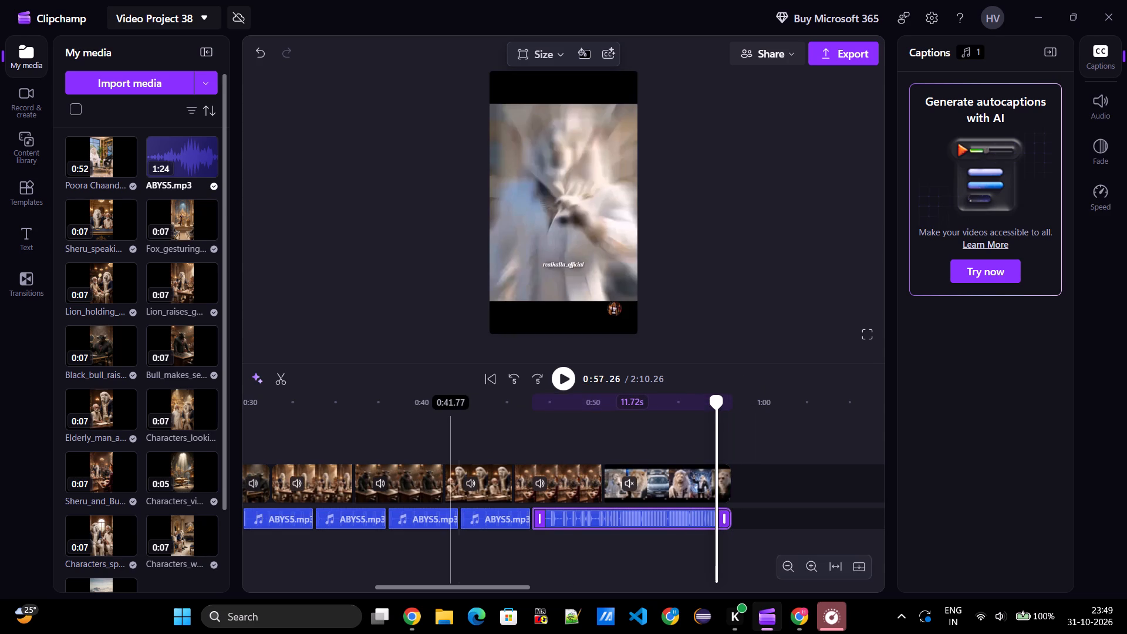
# Lower the first music clip's volume to 23% and play the reel from the start to judge it.
pyautogui.hscroll(20, 448, 433)
pyautogui.hscroll(12, 448, 433)
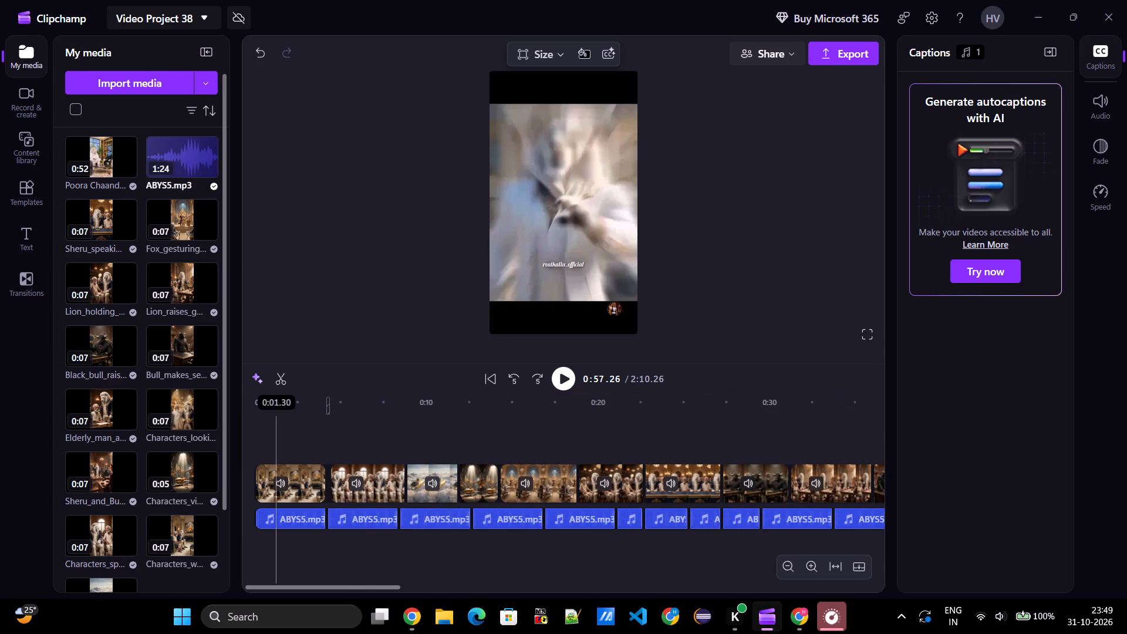
pyautogui.click(271, 431)
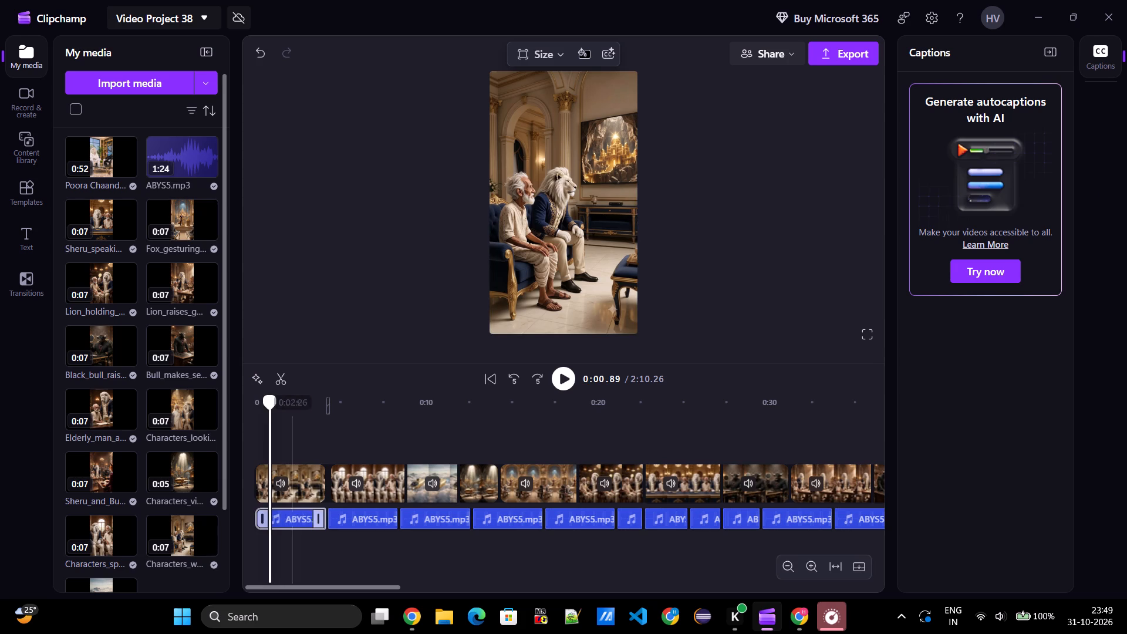
pyautogui.click(295, 512)
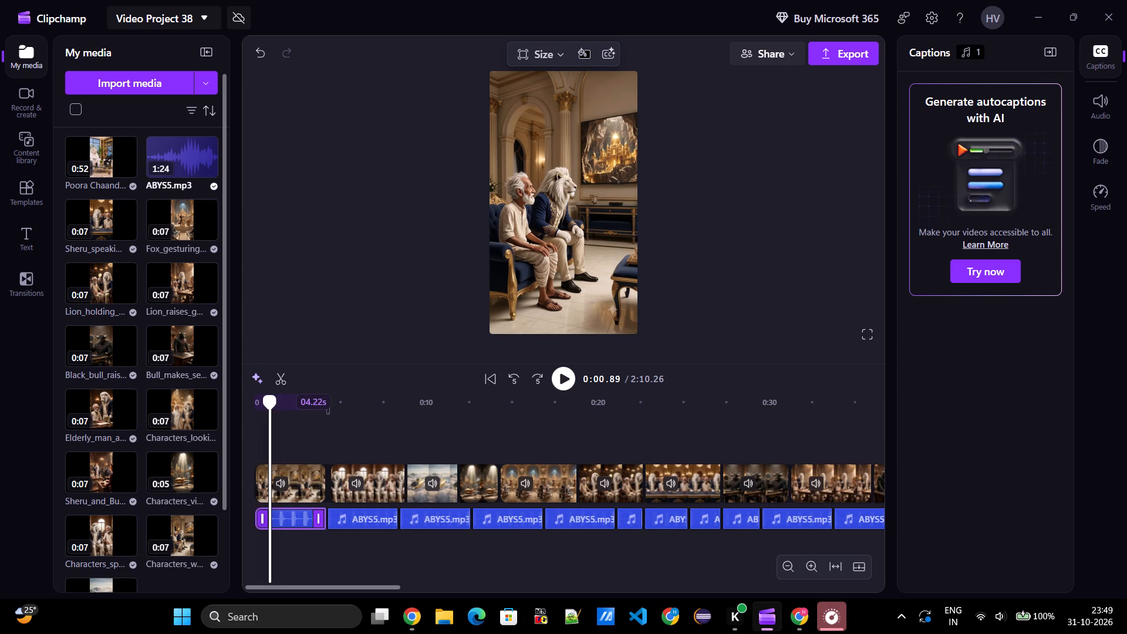
pyautogui.click(1103, 120)
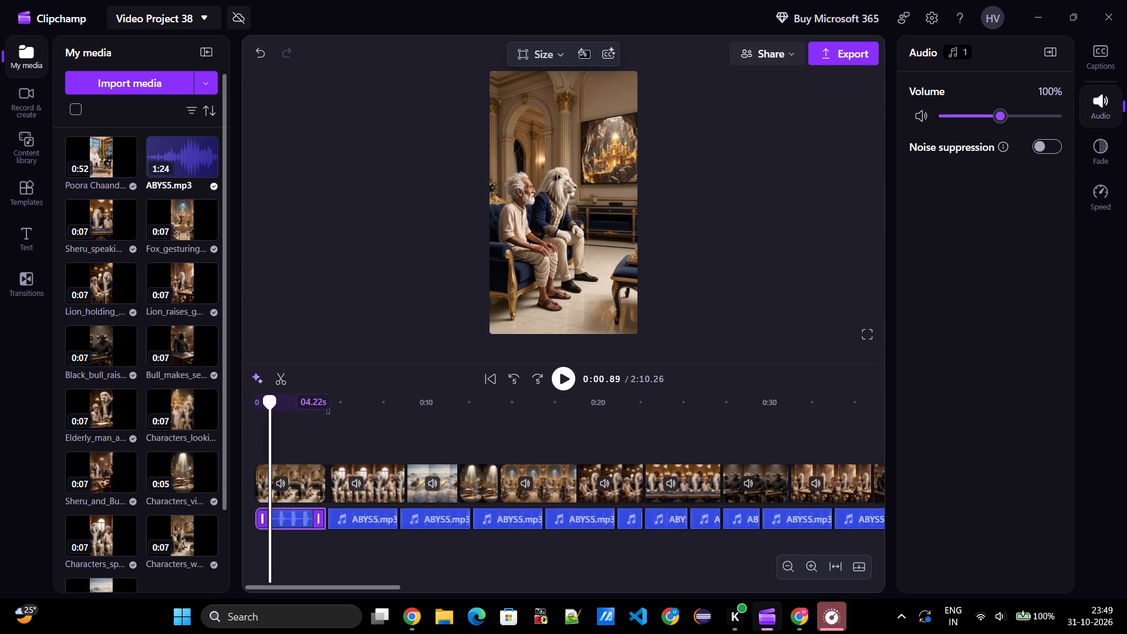
pyautogui.click(957, 109)
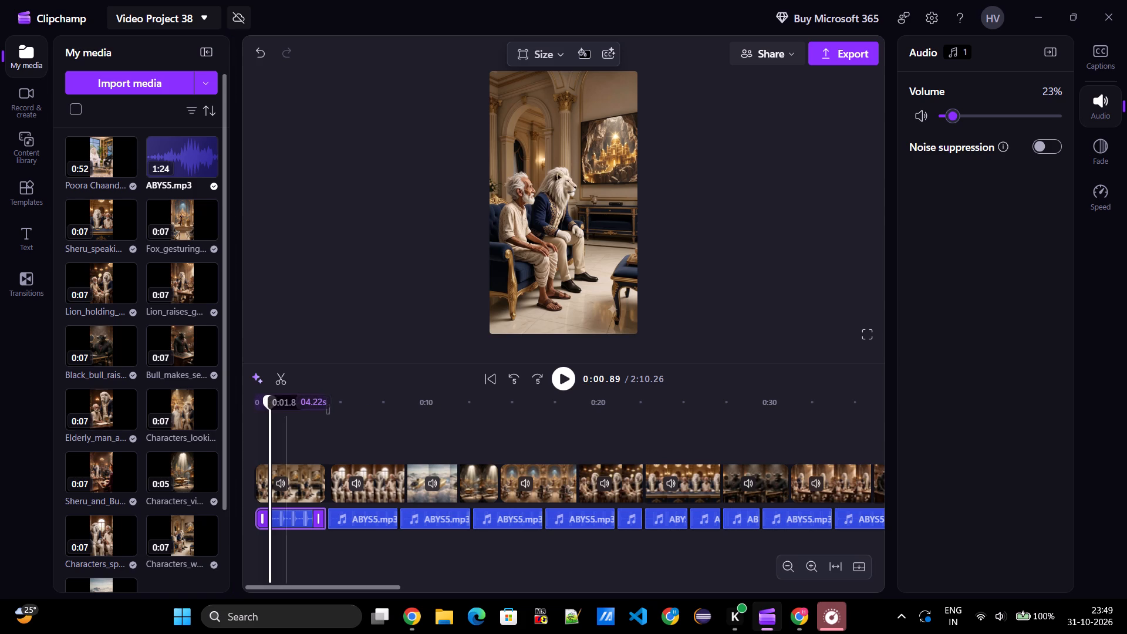
pyautogui.moveTo(271, 397); pyautogui.dragTo(245, 397)
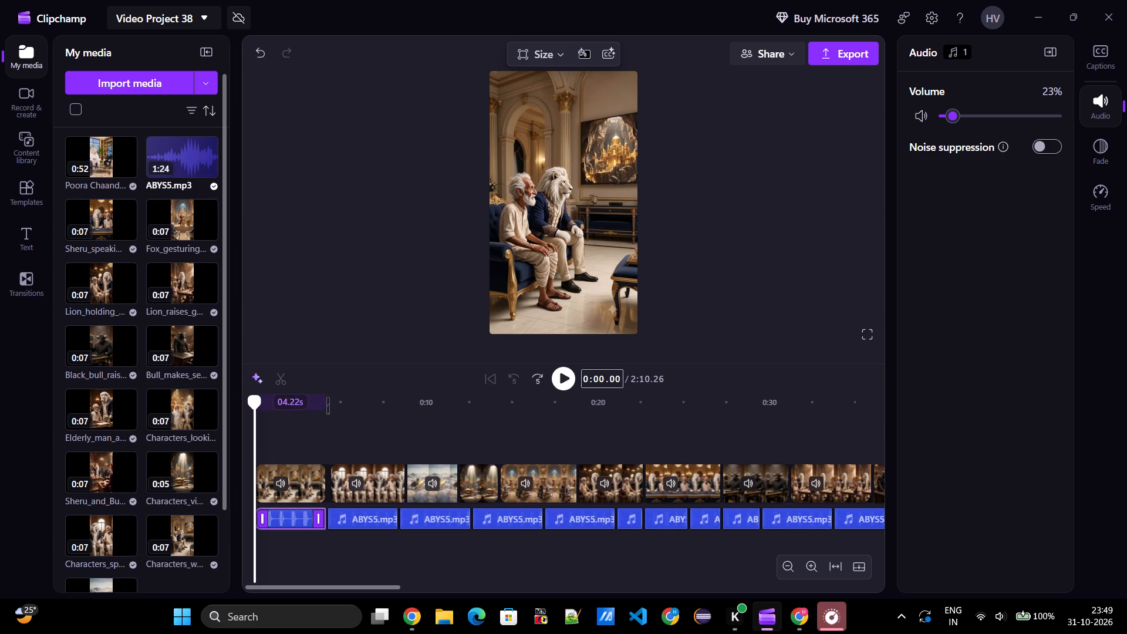
pyautogui.click(561, 375)
pyautogui.click(561, 375)
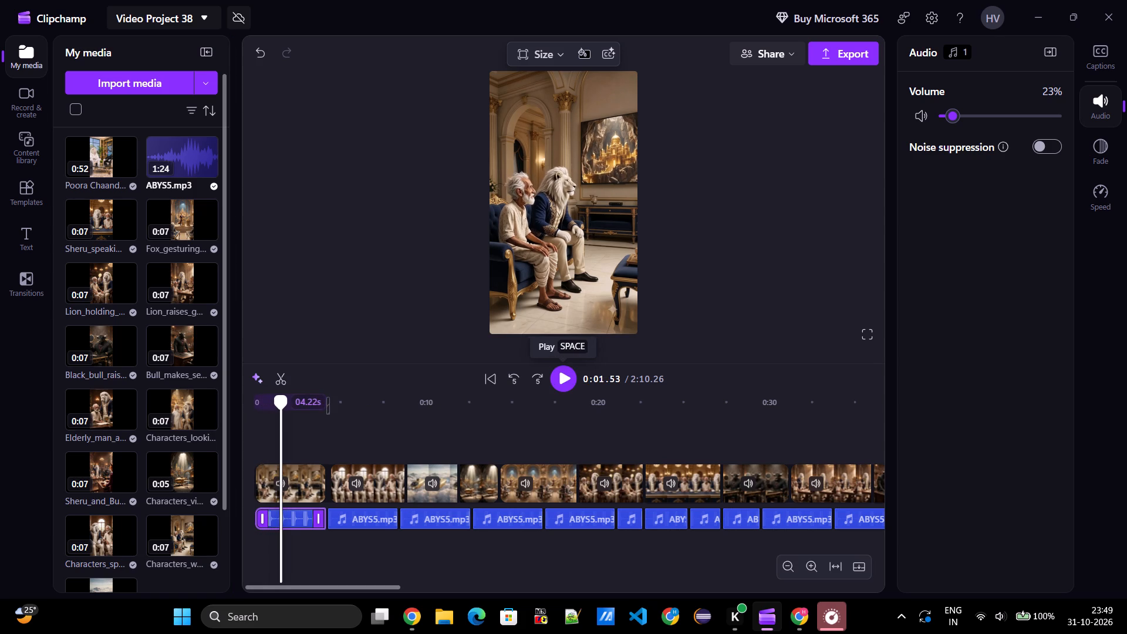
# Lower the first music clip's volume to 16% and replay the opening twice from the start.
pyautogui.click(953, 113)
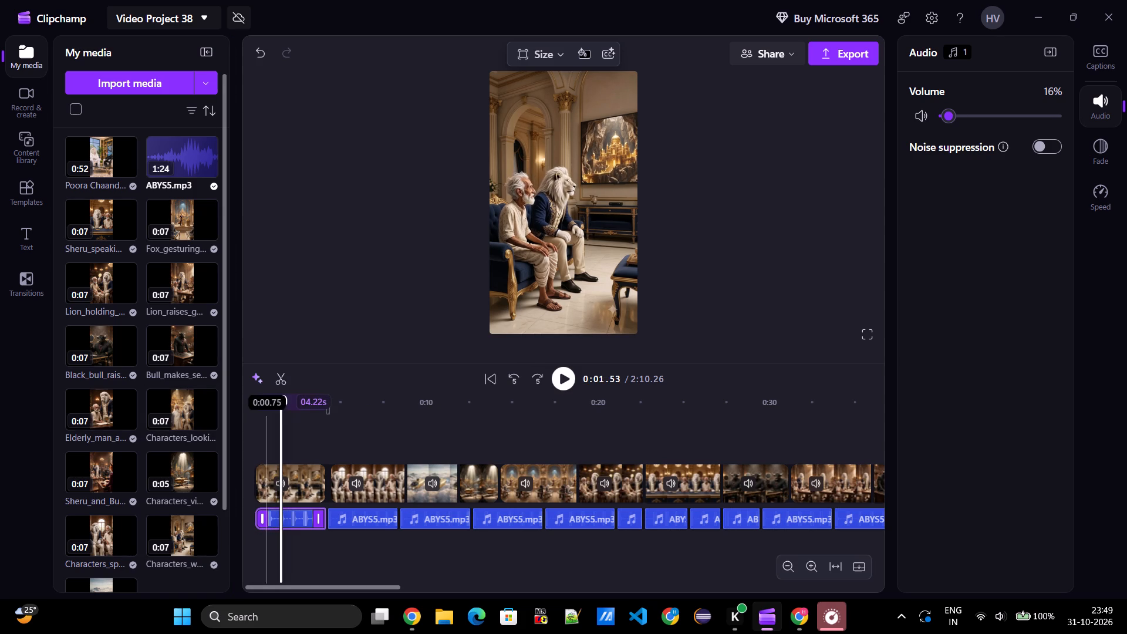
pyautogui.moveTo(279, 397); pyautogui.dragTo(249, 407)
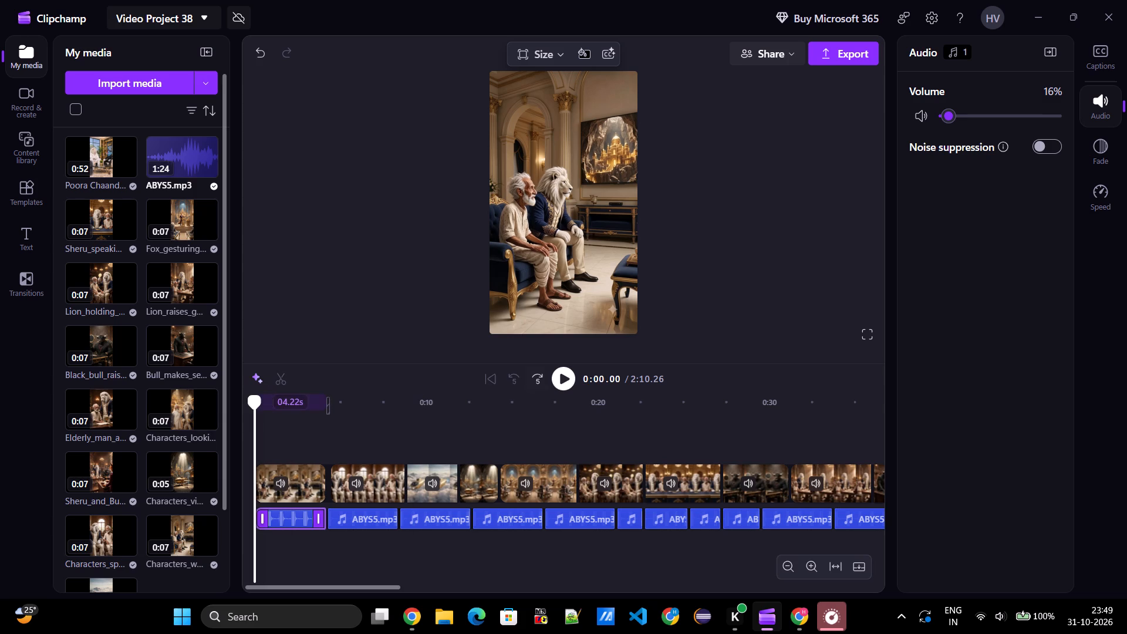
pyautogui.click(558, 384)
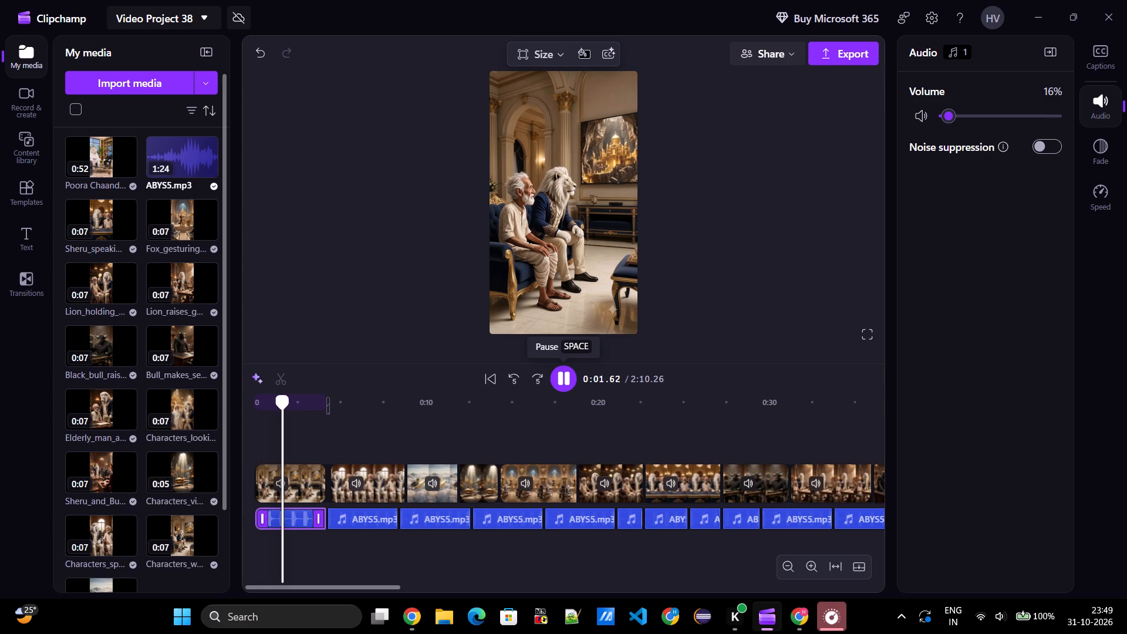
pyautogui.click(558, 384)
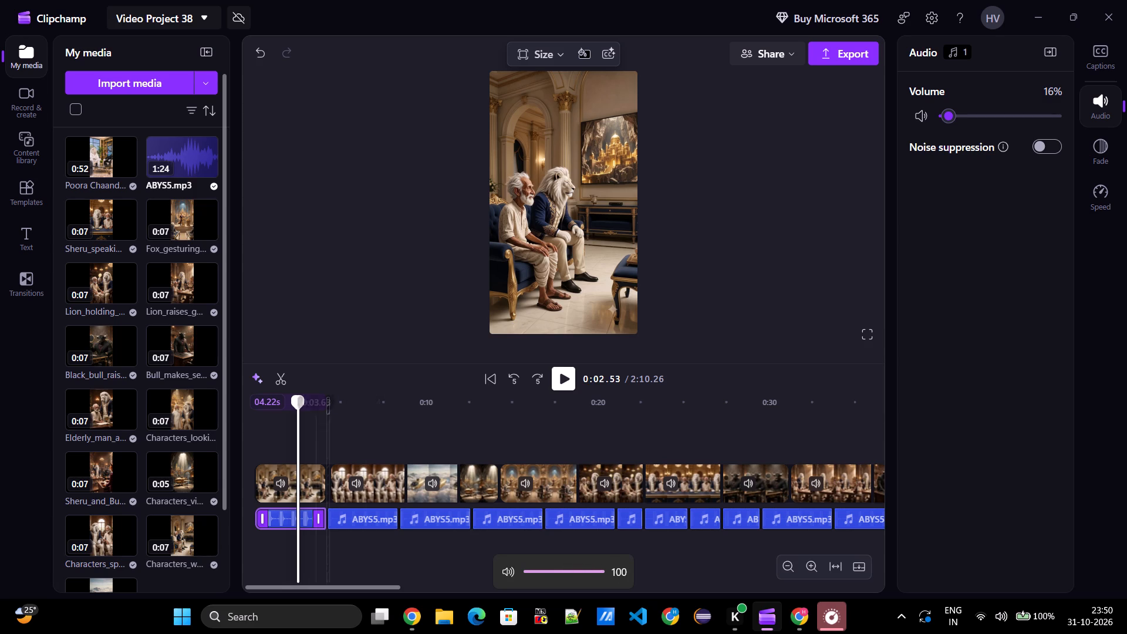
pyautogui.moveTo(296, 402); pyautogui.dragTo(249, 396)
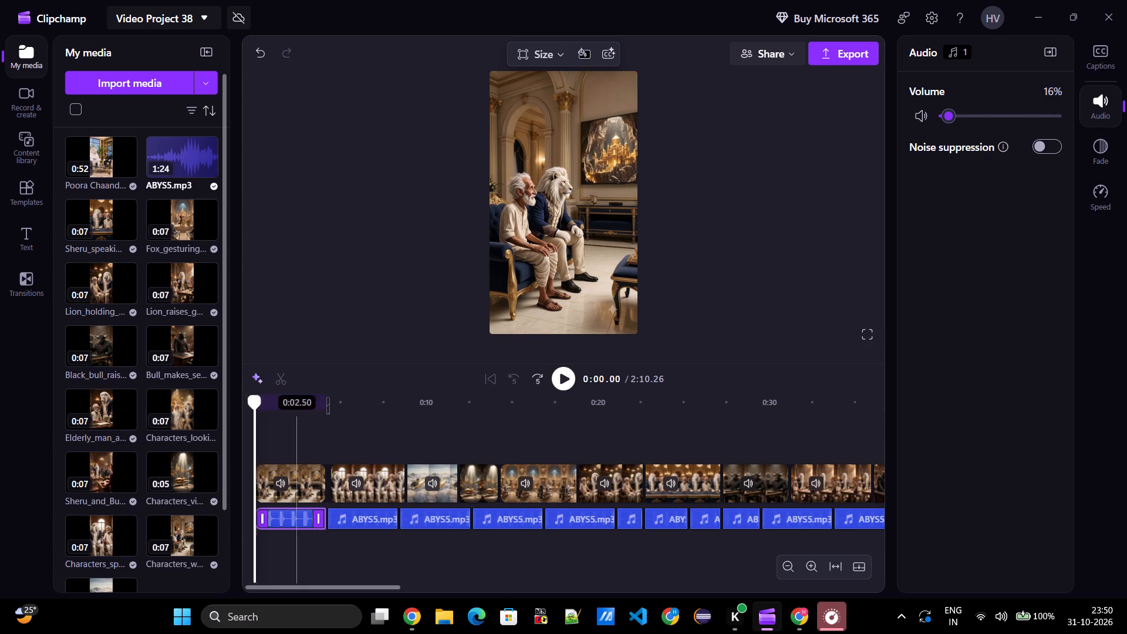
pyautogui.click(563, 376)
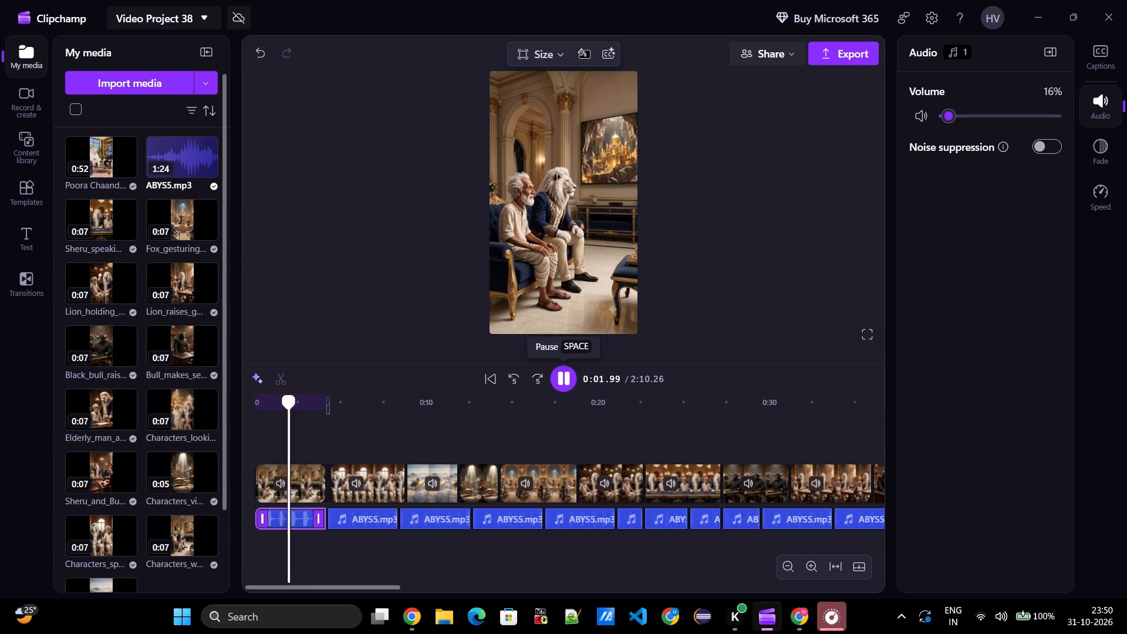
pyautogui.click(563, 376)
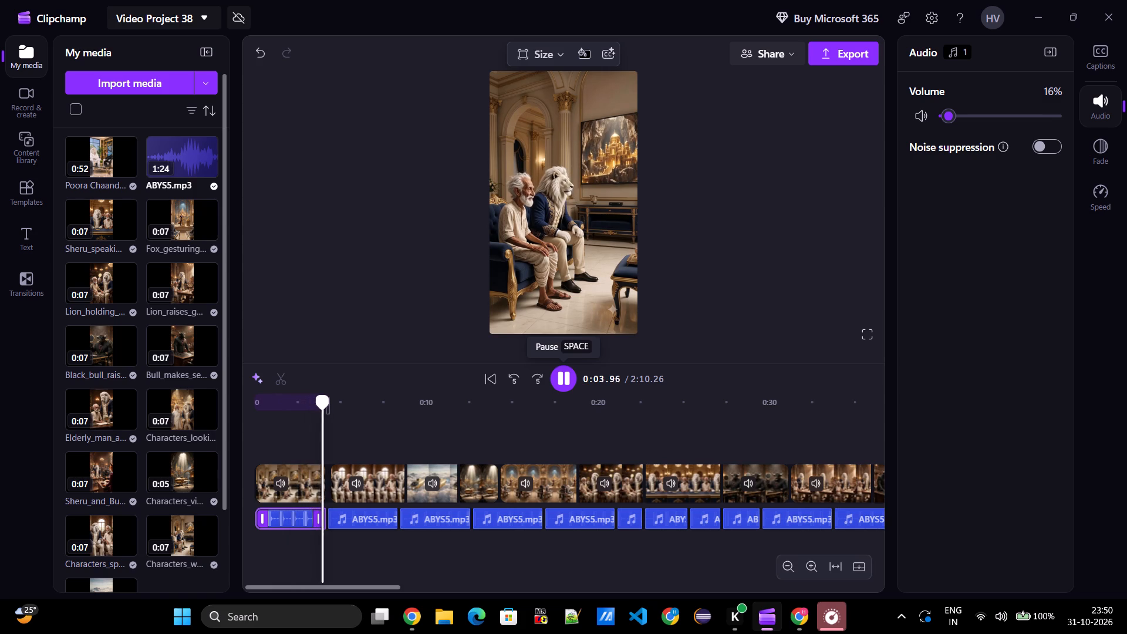
# Set the first music clip's volume to 13% and replay from the start into the second video clip.
pyautogui.click(949, 117)
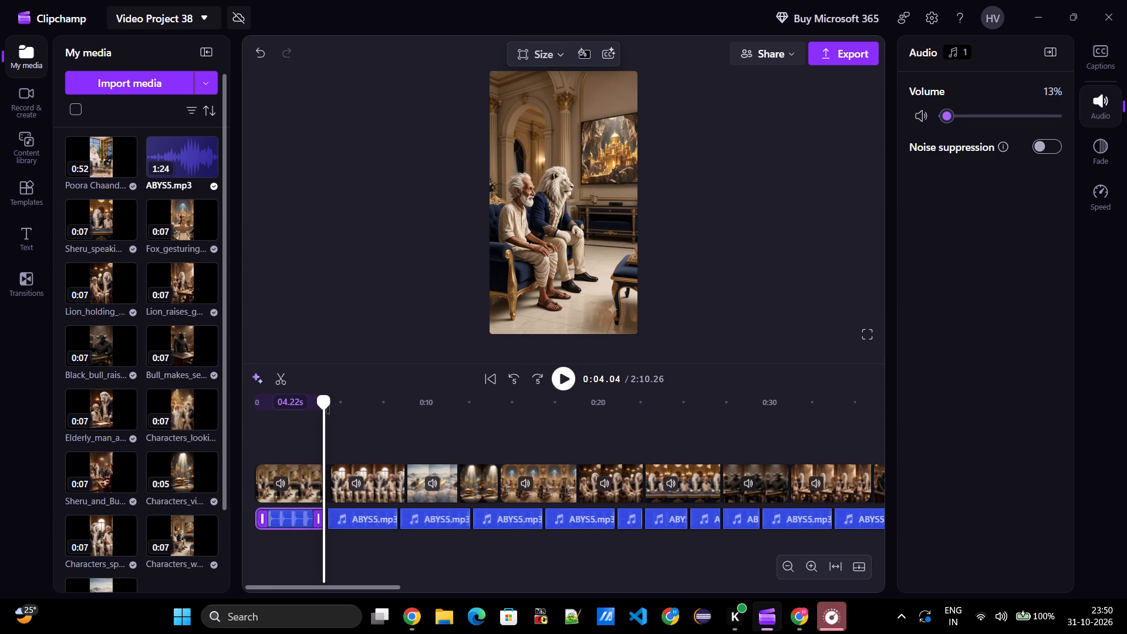
pyautogui.moveTo(323, 400); pyautogui.dragTo(276, 407)
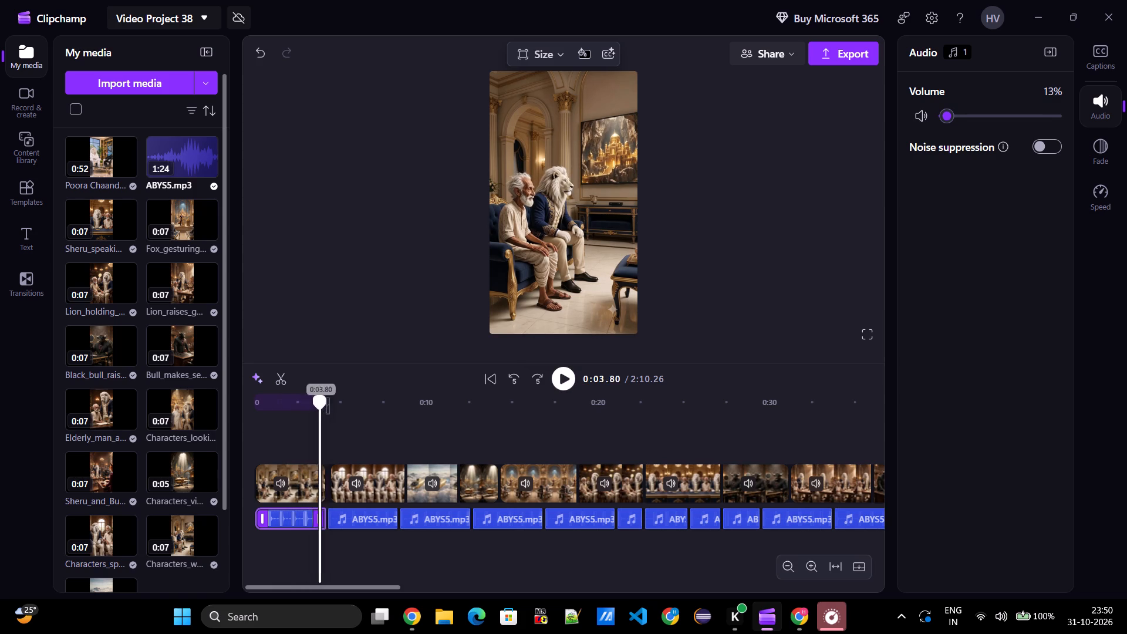
pyautogui.moveTo(276, 407); pyautogui.dragTo(204, 430)
pyautogui.click(564, 376)
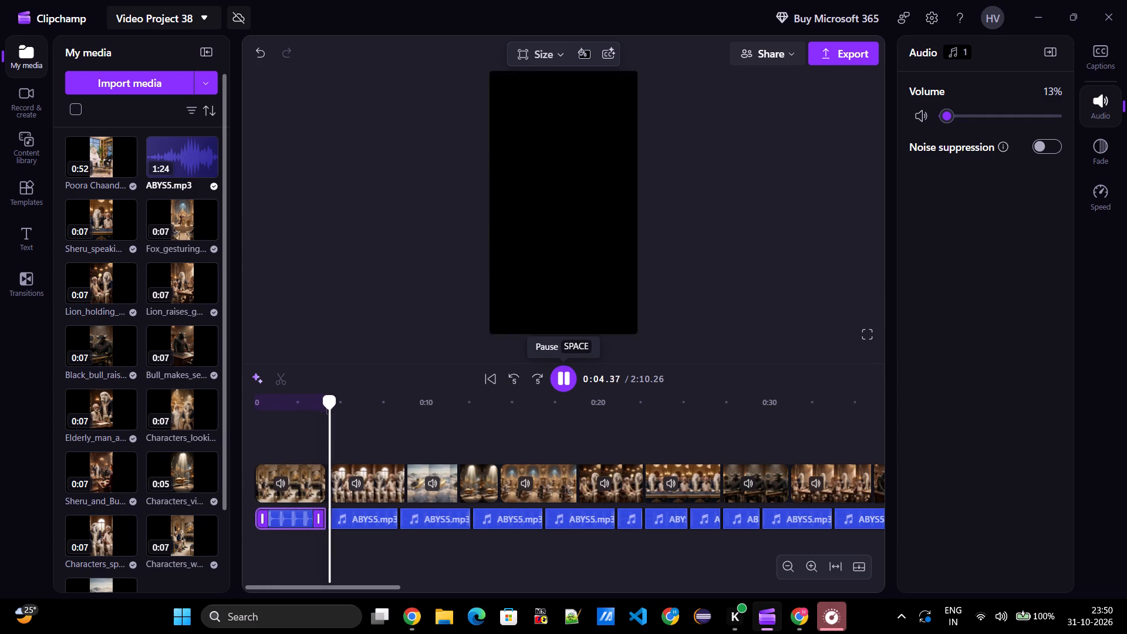
pyautogui.click(563, 376)
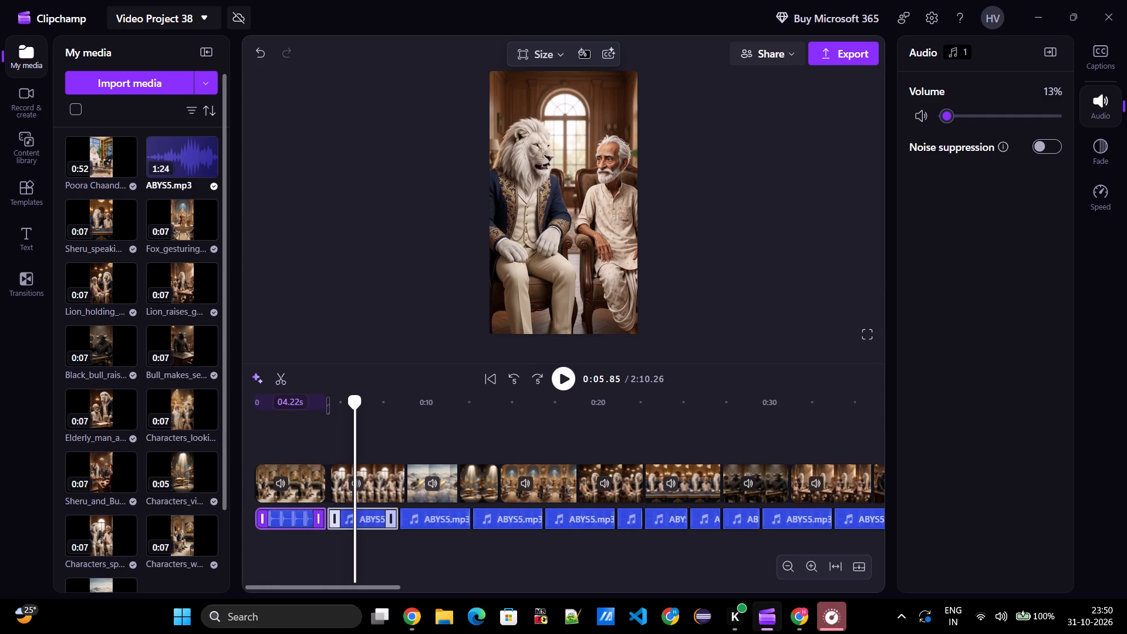
# Set the second music clip's volume to 12%.
pyautogui.click(367, 520)
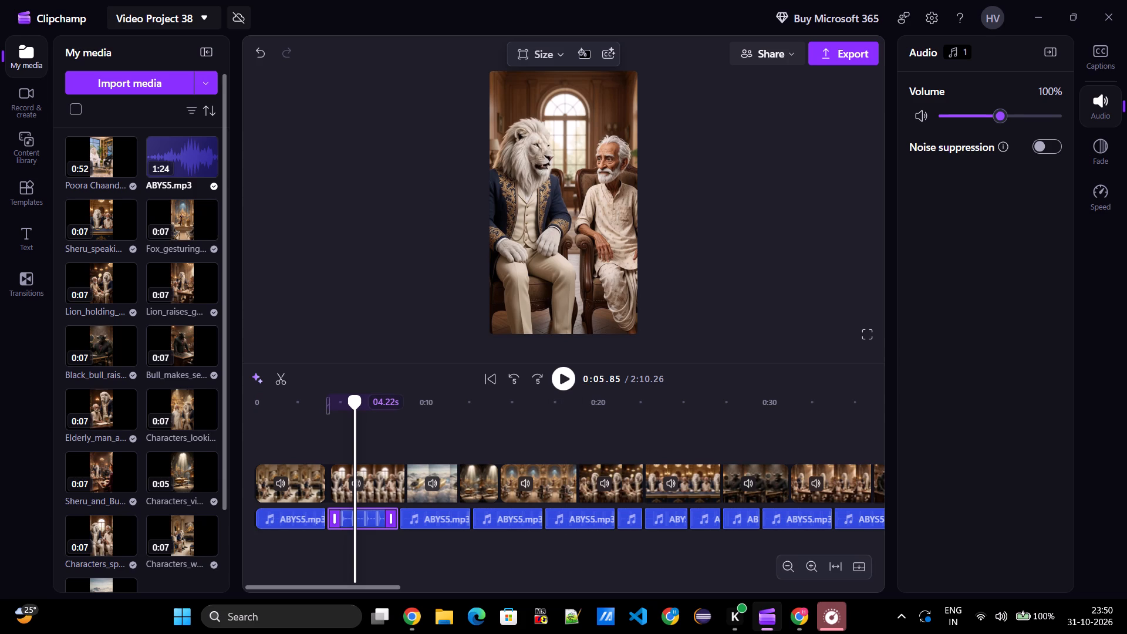
pyautogui.click(953, 113)
pyautogui.click(953, 113)
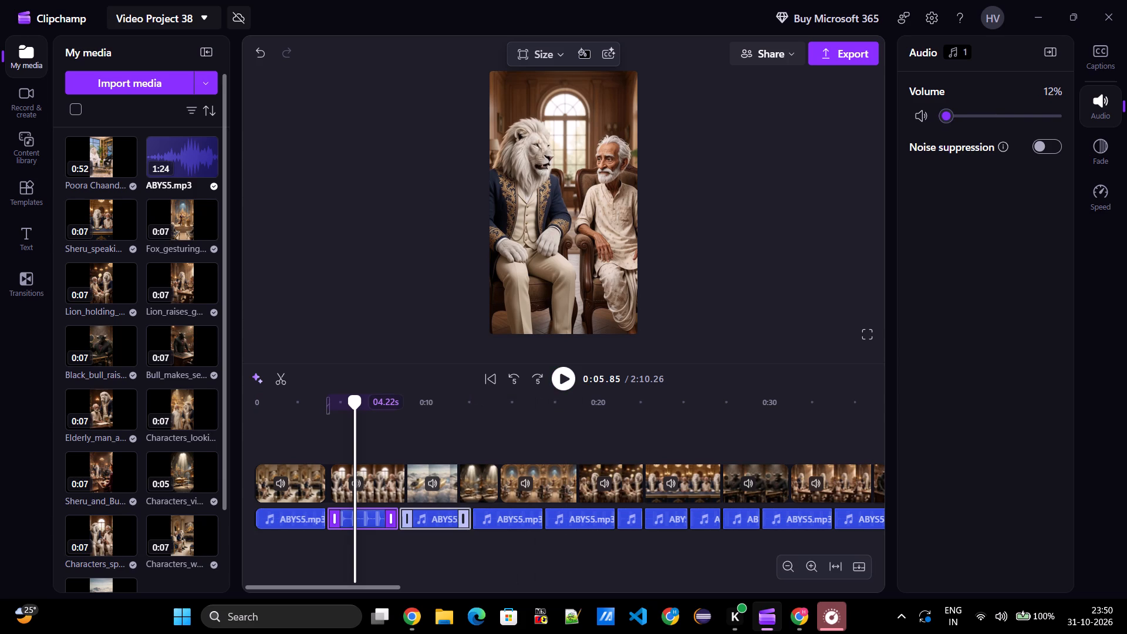
# Set the third music clip's volume to 8%.
pyautogui.click(438, 512)
pyautogui.click(949, 110)
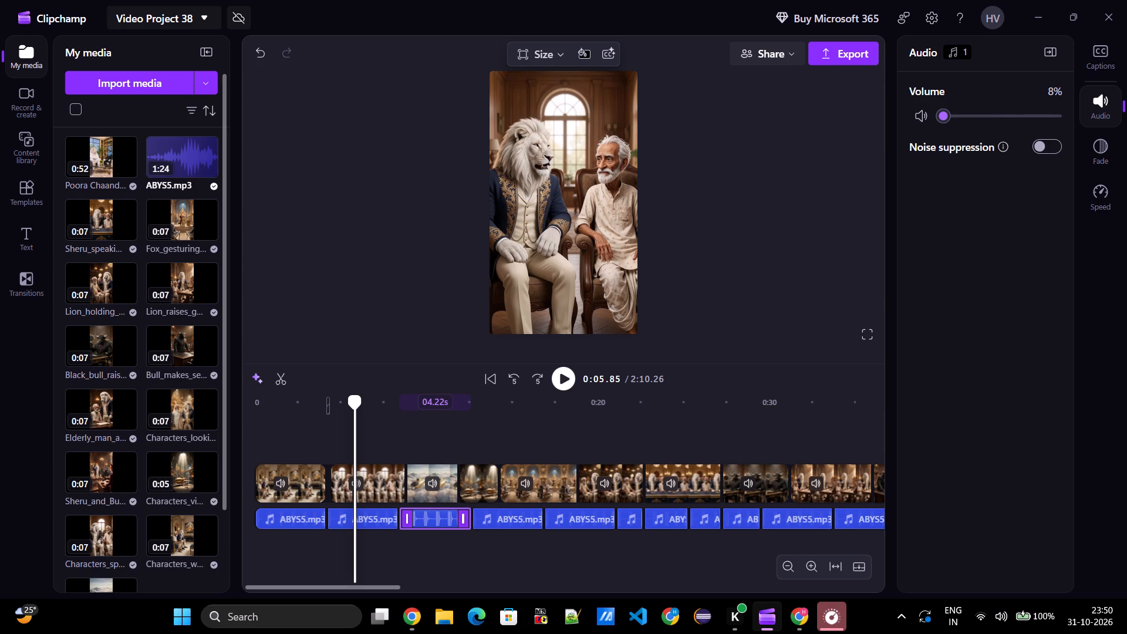
# Raise the third music clip's volume to 12%.
pyautogui.click(950, 110)
pyautogui.moveTo(944, 119); pyautogui.dragTo(951, 119)
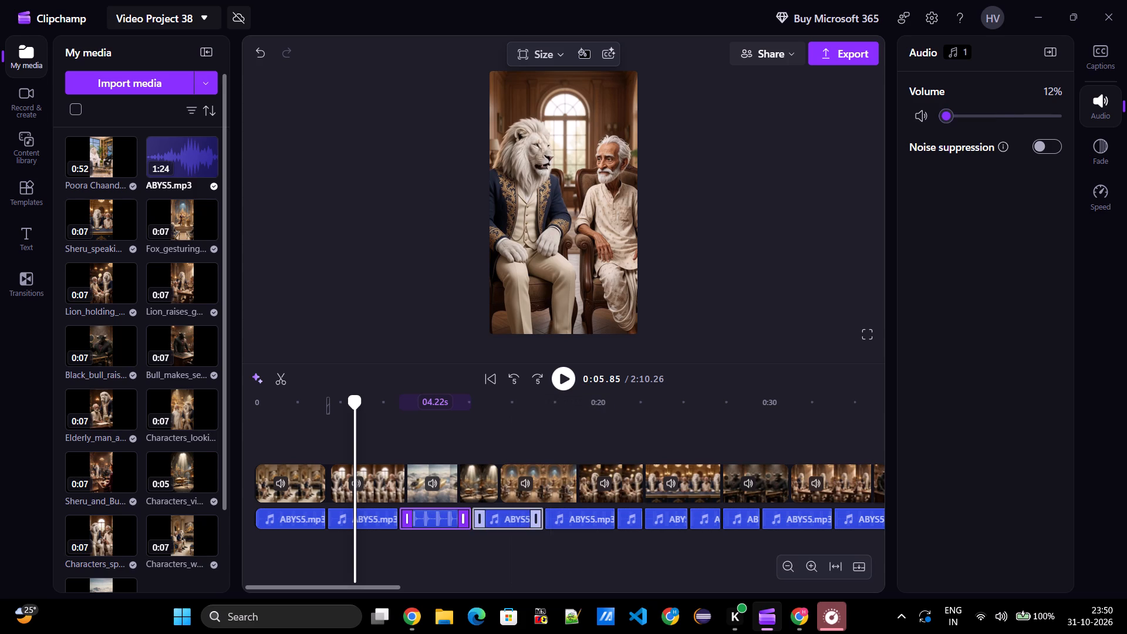
# Lower the fourth music clip's volume to about 12%.
pyautogui.click(498, 521)
pyautogui.moveTo(997, 110); pyautogui.dragTo(951, 119)
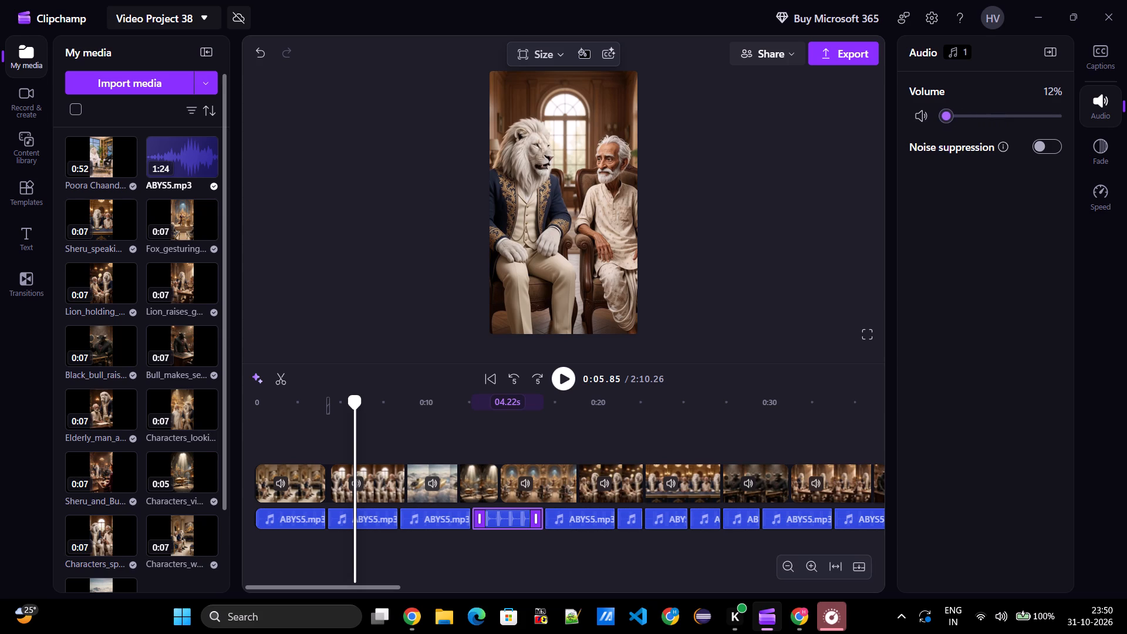
pyautogui.moveTo(951, 119); pyautogui.dragTo(951, 119)
# Lower the fifth music clip's volume to 13%.
pyautogui.click(574, 514)
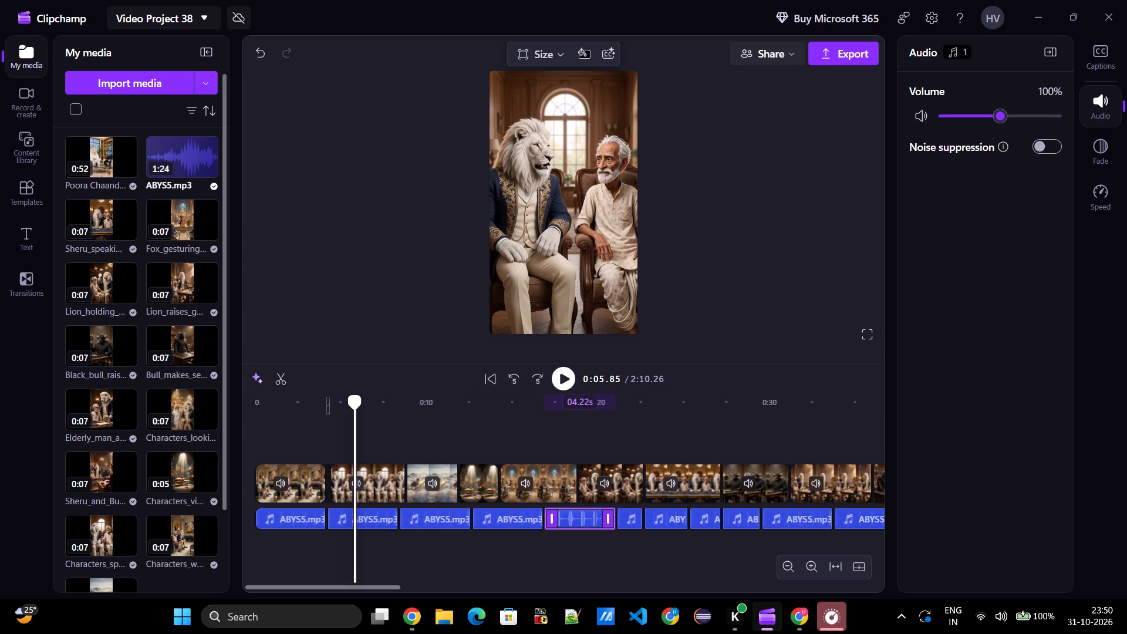
pyautogui.moveTo(1000, 113); pyautogui.dragTo(958, 114)
pyautogui.moveTo(958, 114); pyautogui.dragTo(953, 114)
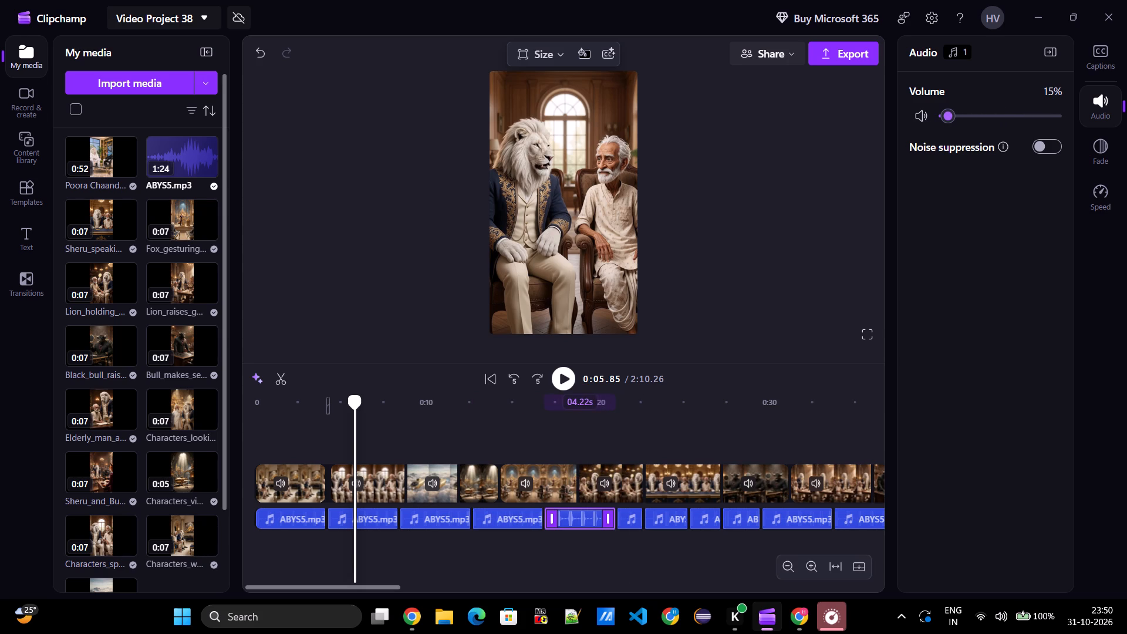
pyautogui.moveTo(953, 114); pyautogui.dragTo(950, 116)
pyautogui.moveTo(950, 116); pyautogui.dragTo(951, 116)
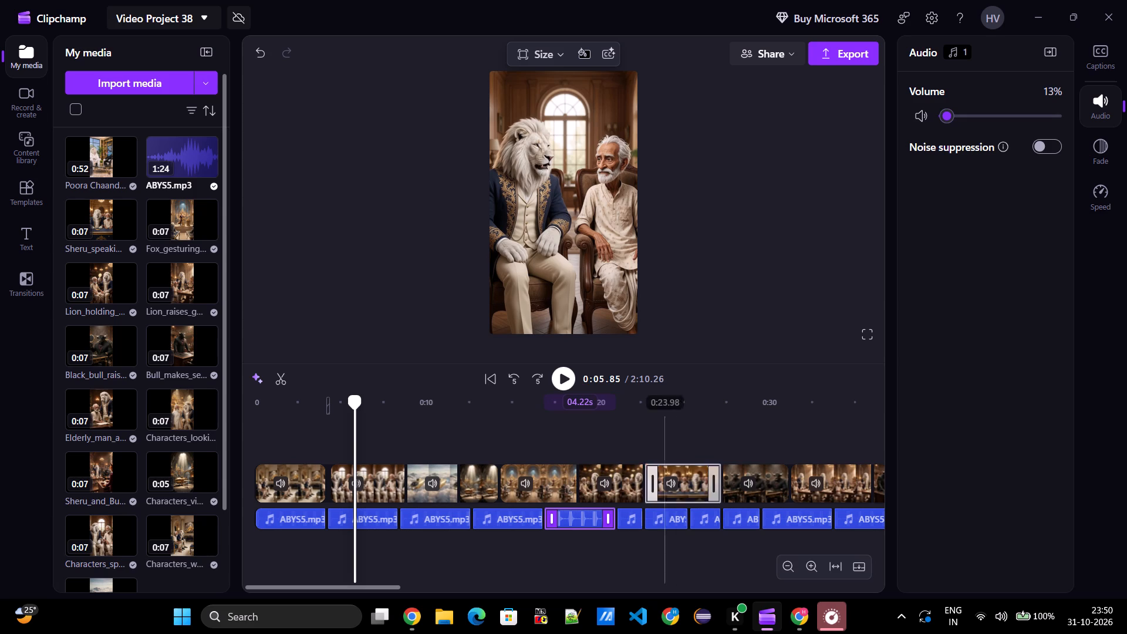
# Set the volume of the short sixth music clip, around 0:21, to 12%.
pyautogui.click(629, 518)
pyautogui.click(955, 115)
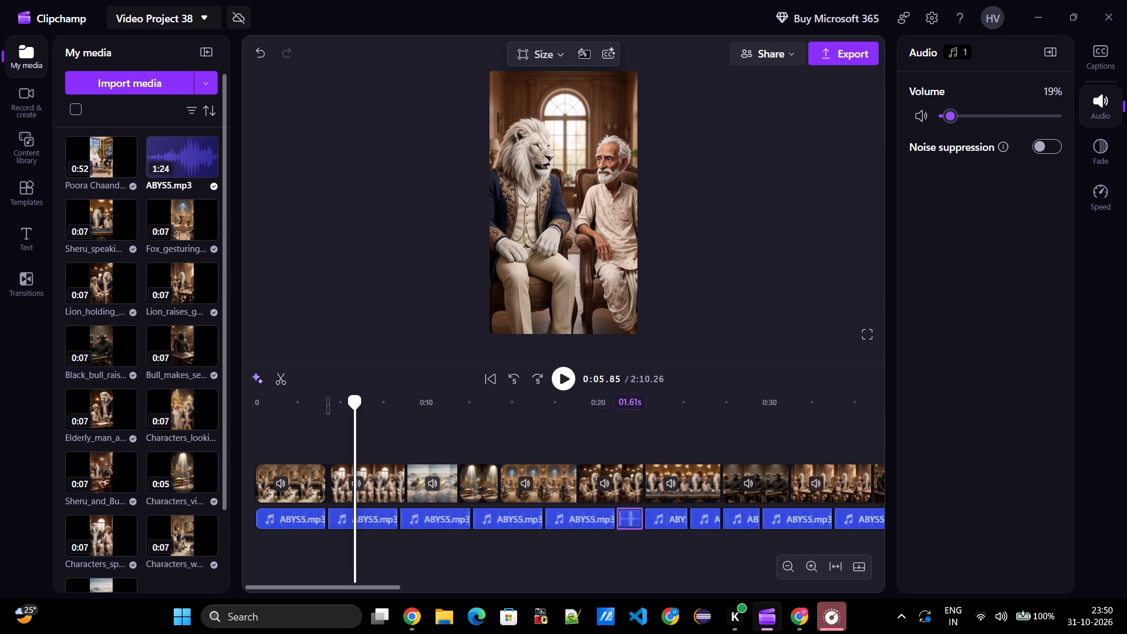
pyautogui.click(955, 115)
# Check the seventh and eighth music clips' volumes, and set the ninth music clip's volume to 13%.
pyautogui.click(665, 517)
pyautogui.click(701, 521)
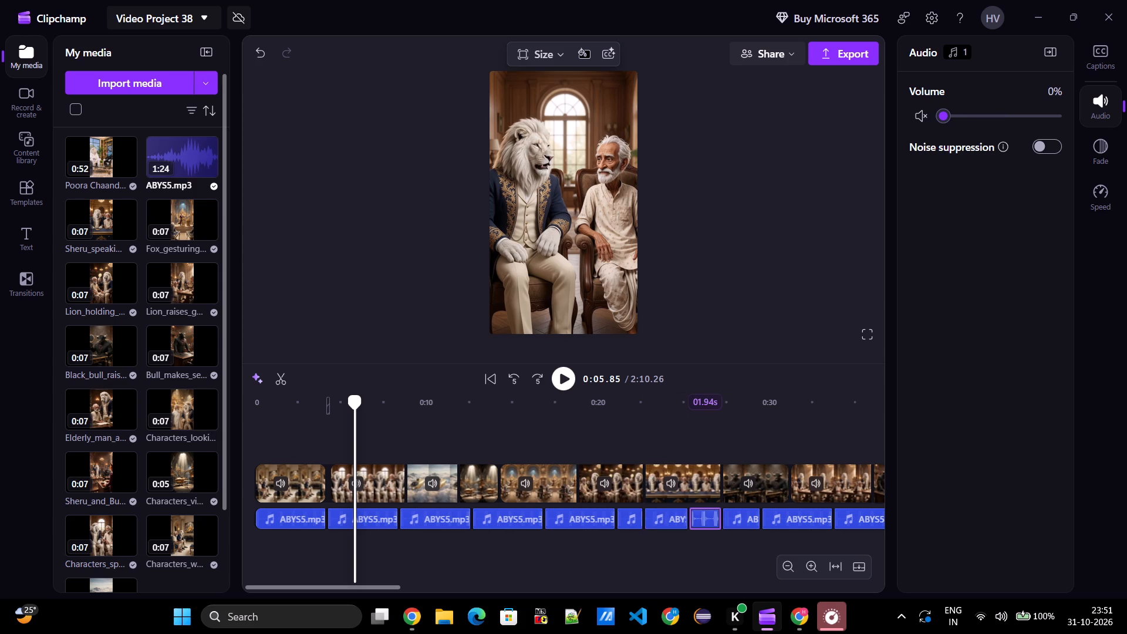
pyautogui.click(741, 515)
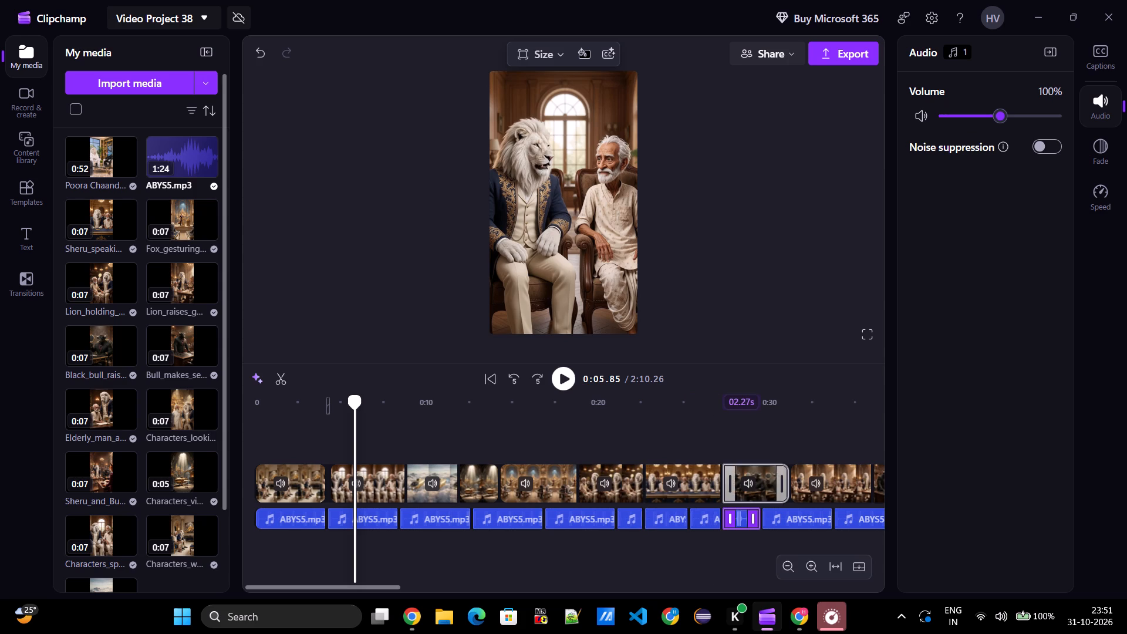
pyautogui.moveTo(1006, 119); pyautogui.dragTo(963, 112)
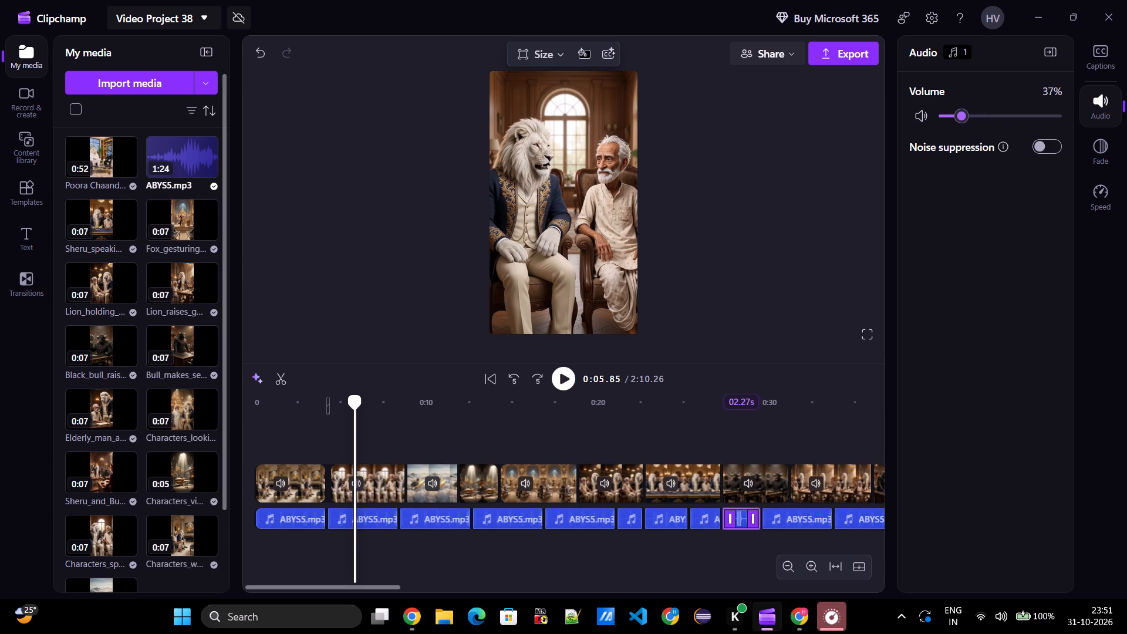
pyautogui.moveTo(963, 112); pyautogui.dragTo(950, 111)
pyautogui.moveTo(950, 111); pyautogui.dragTo(951, 110)
# Lower the volume of the tenth music clip, starting near 0:30, to 12%.
pyautogui.click(792, 514)
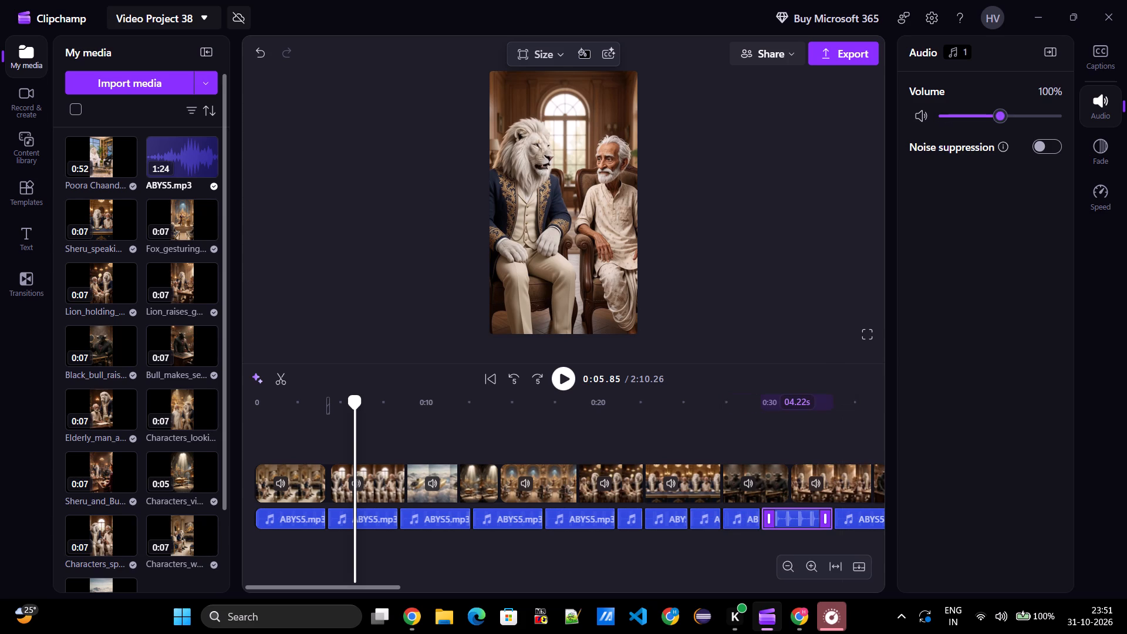
pyautogui.moveTo(1004, 120); pyautogui.dragTo(960, 122)
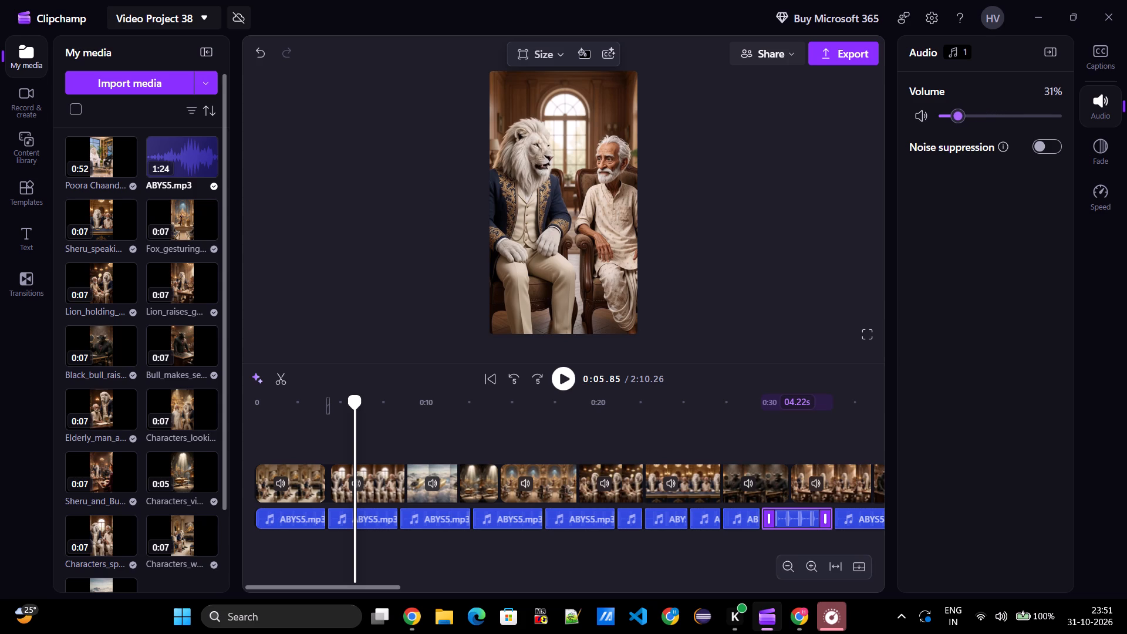
pyautogui.moveTo(960, 122); pyautogui.dragTo(956, 122)
pyautogui.moveTo(956, 122); pyautogui.dragTo(951, 122)
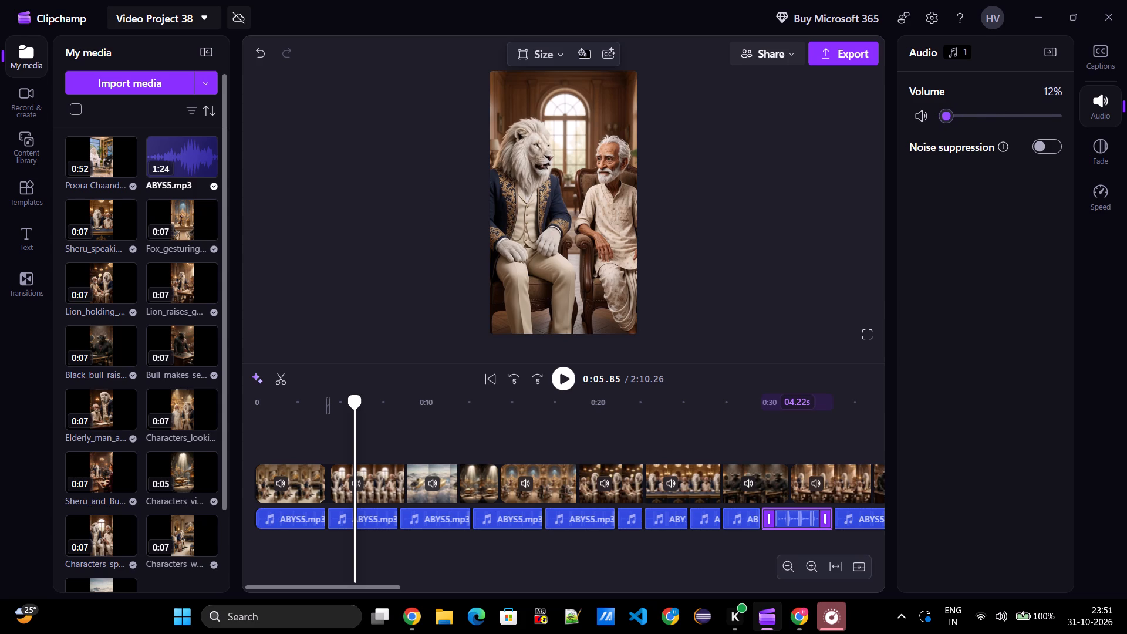
pyautogui.moveTo(945, 120); pyautogui.dragTo(946, 120)
pyautogui.moveTo(946, 120); pyautogui.dragTo(951, 120)
pyautogui.moveTo(951, 120); pyautogui.dragTo(950, 120)
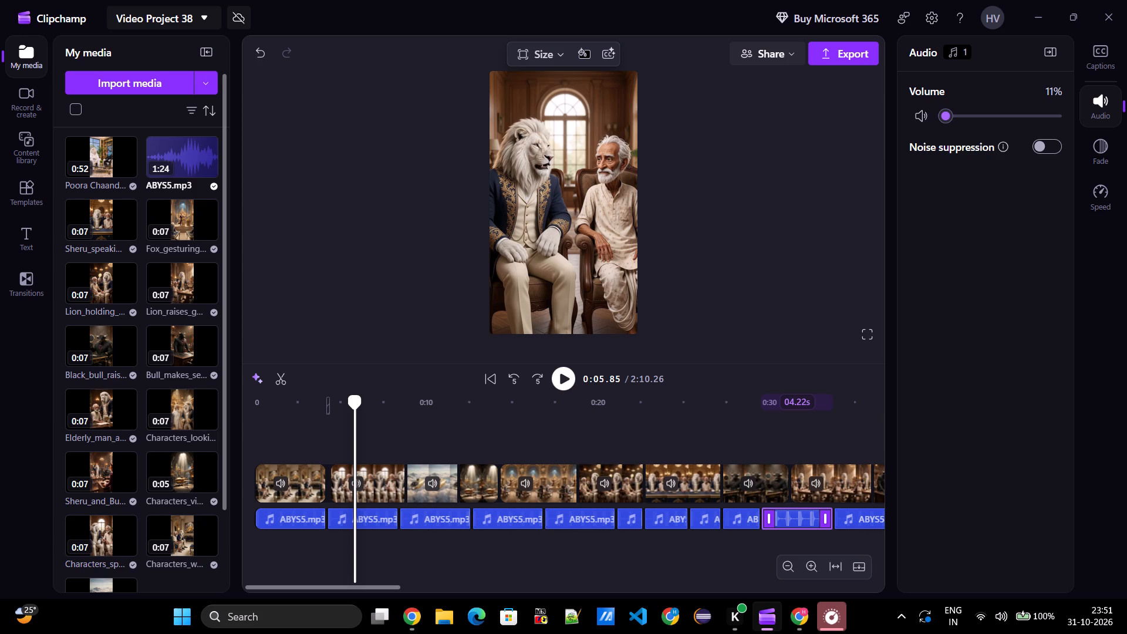
pyautogui.moveTo(950, 120); pyautogui.dragTo(949, 120)
pyautogui.moveTo(949, 120); pyautogui.dragTo(950, 120)
pyautogui.moveTo(950, 120); pyautogui.dragTo(952, 122)
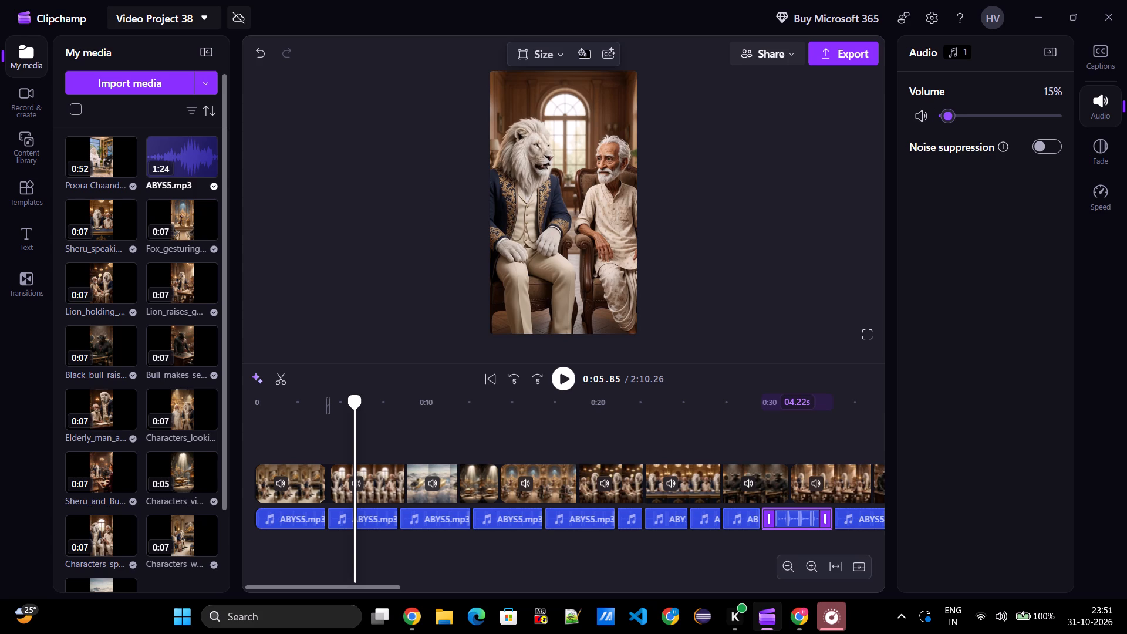
pyautogui.click(950, 113)
# Lower the volume of the eleventh music clip, the one following the 0:30 clip, to a quiet background level.
pyautogui.hscroll(-1, 813, 466)
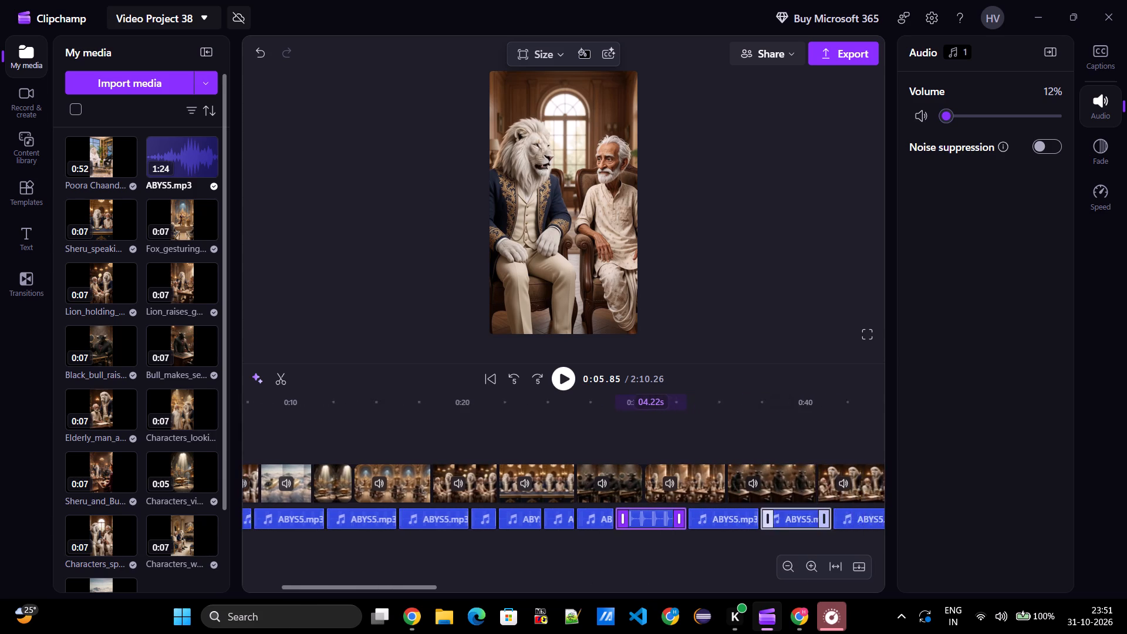
pyautogui.hscroll(-1, 763, 518)
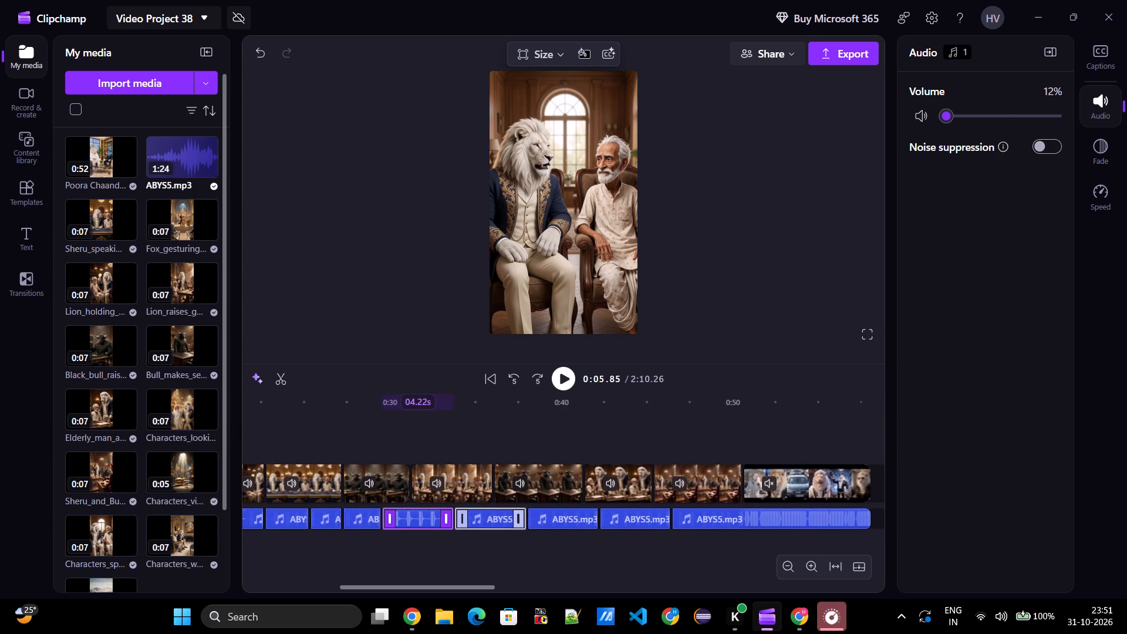
pyautogui.click(474, 516)
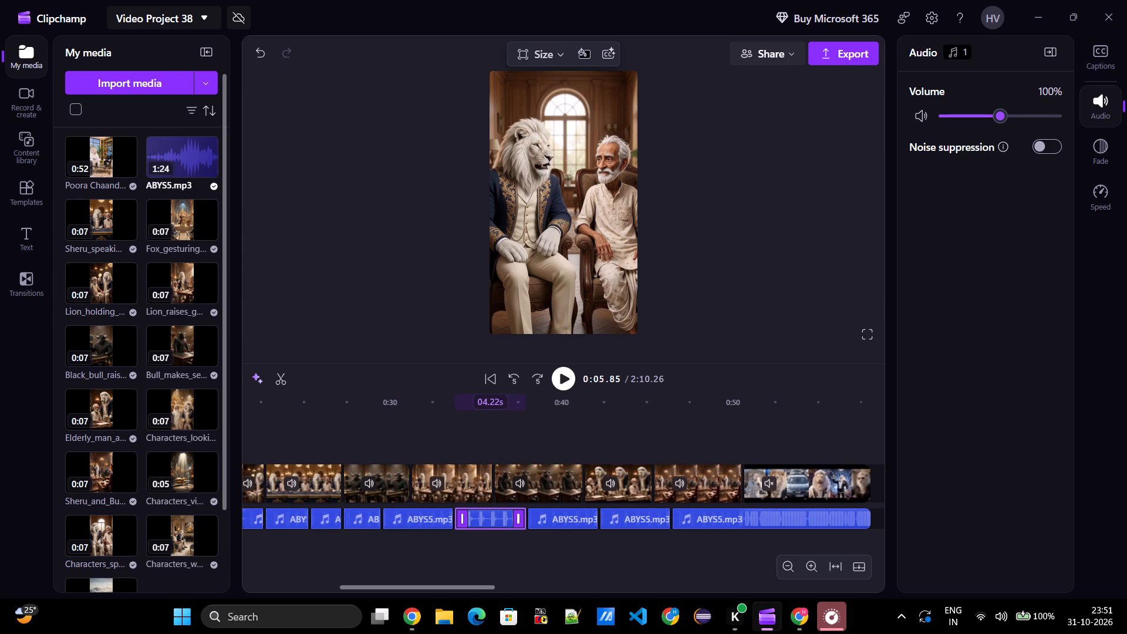
pyautogui.click(951, 116)
pyautogui.moveTo(946, 116); pyautogui.dragTo(947, 116)
pyautogui.moveTo(947, 116); pyautogui.dragTo(951, 116)
# Set the volume of the twelfth music clip, around 0:40, to 13%.
pyautogui.click(555, 514)
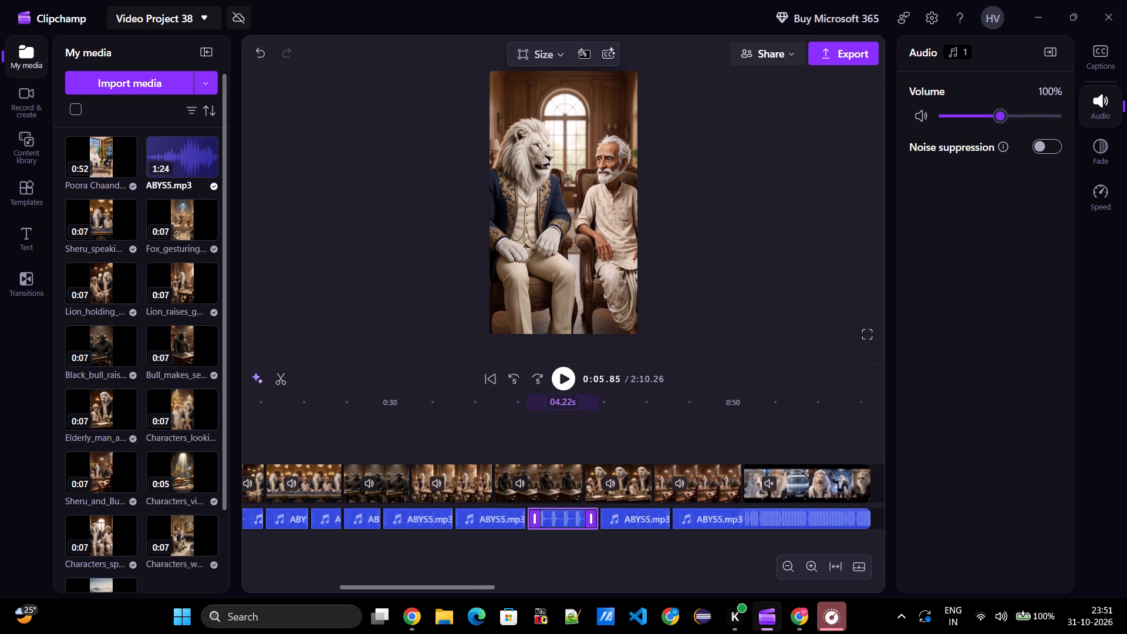
pyautogui.click(950, 117)
pyautogui.click(950, 117)
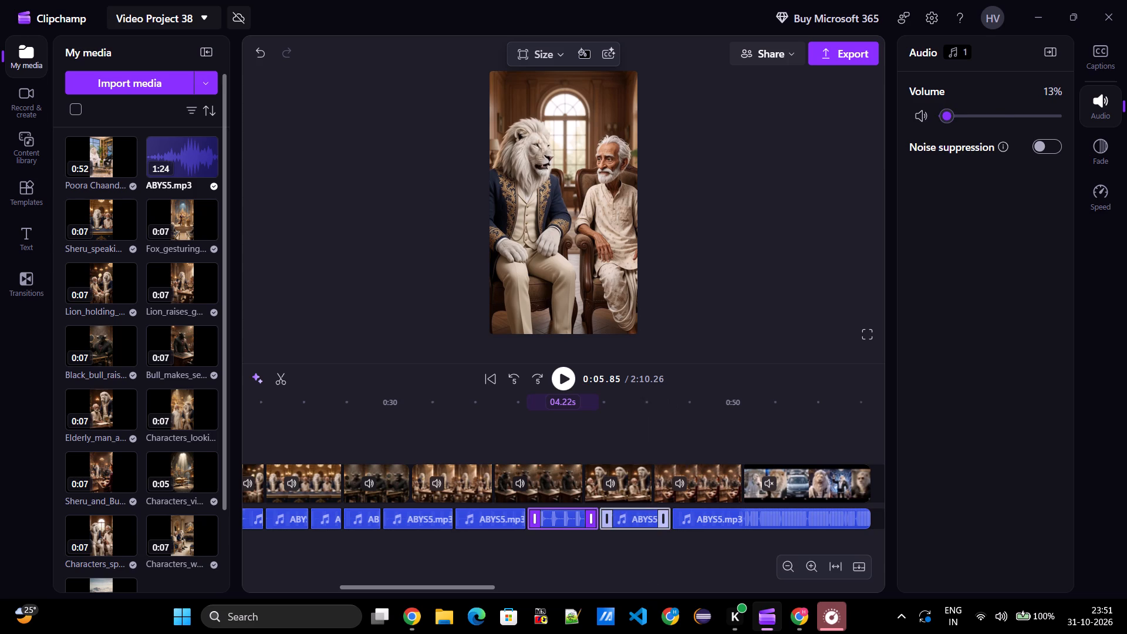
# Lower the volume of the thirteenth music clip, just before the long final one, to 13%.
pyautogui.click(647, 514)
pyautogui.click(964, 110)
pyautogui.moveTo(964, 110); pyautogui.dragTo(958, 109)
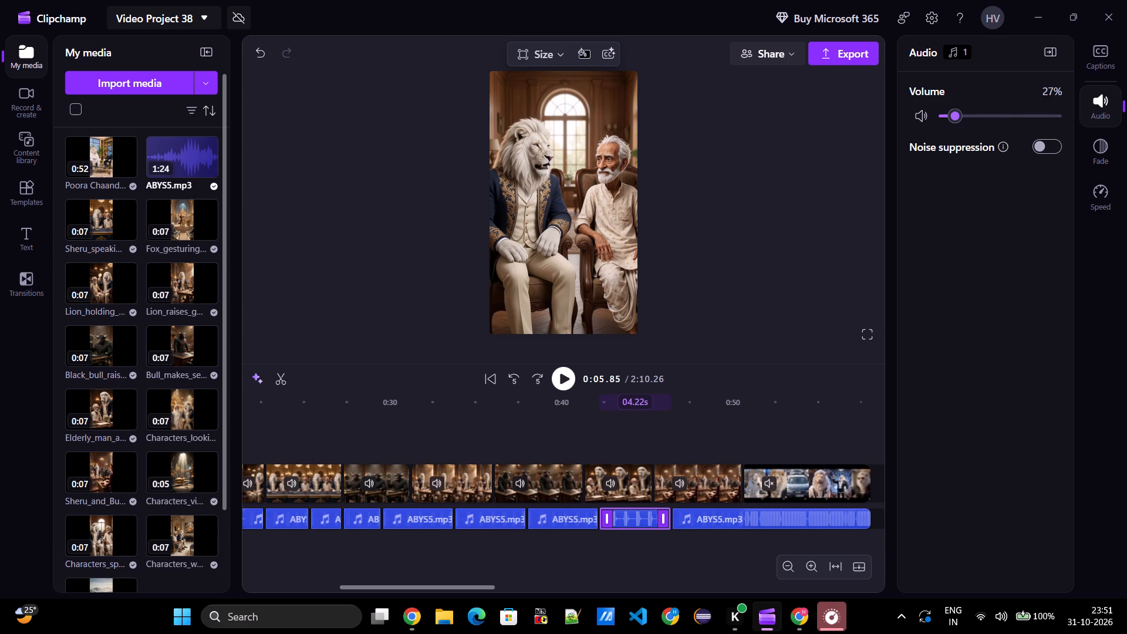
pyautogui.moveTo(958, 109); pyautogui.dragTo(950, 108)
pyautogui.moveTo(950, 108); pyautogui.dragTo(951, 108)
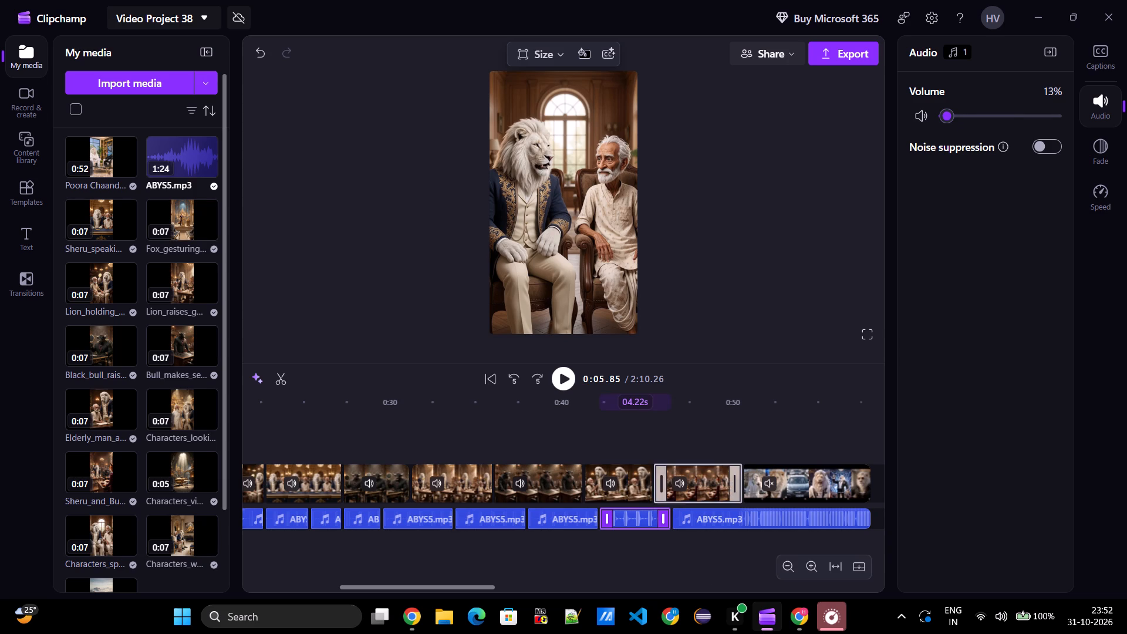
# Split the long final music clip at 0:50.66, where the last video clip begins.
pyautogui.click(714, 518)
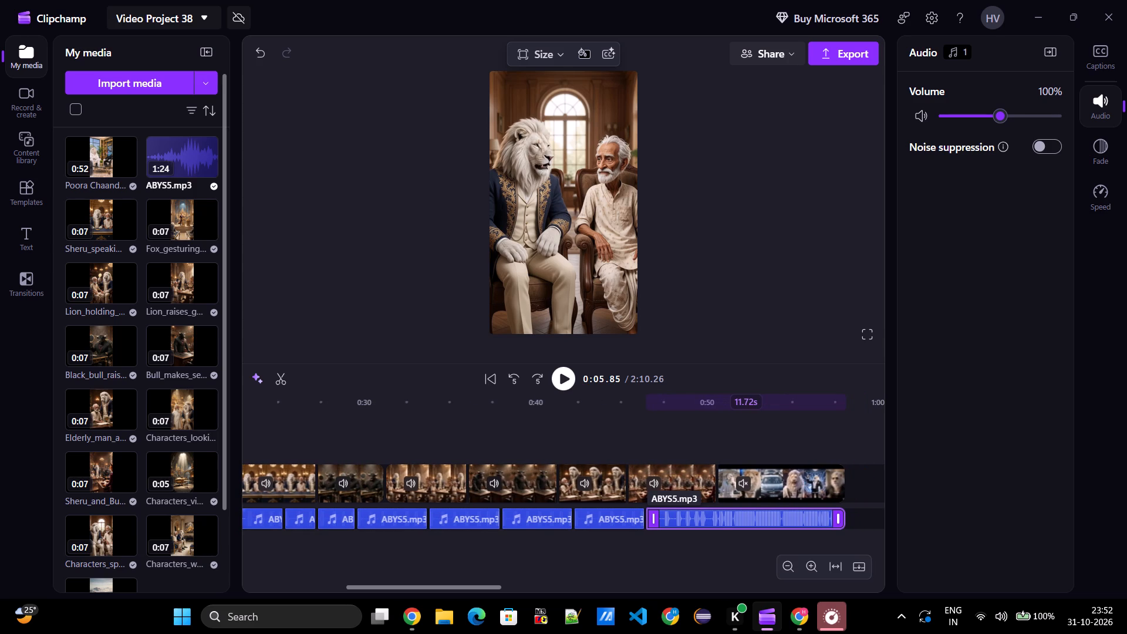
pyautogui.click(716, 439)
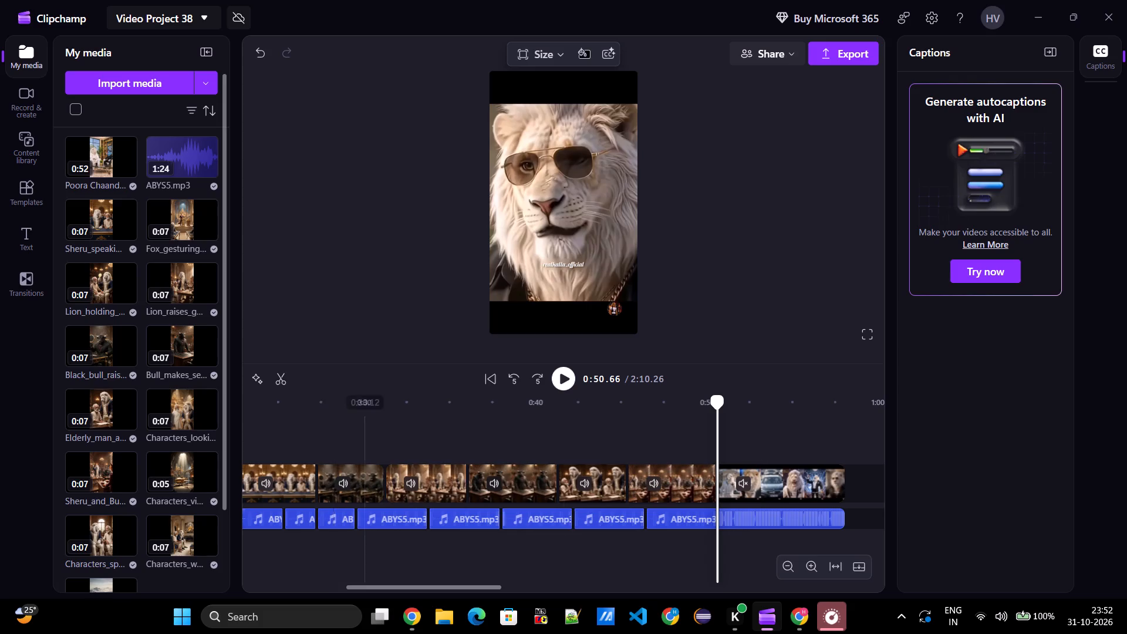
pyautogui.click(727, 517)
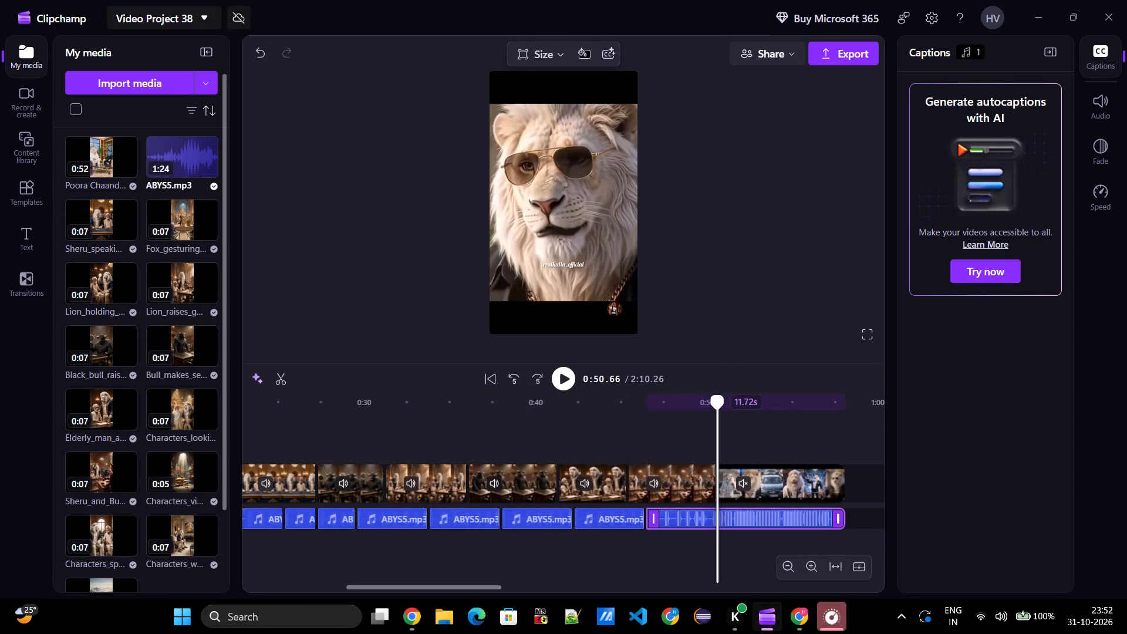
pyautogui.click(283, 378)
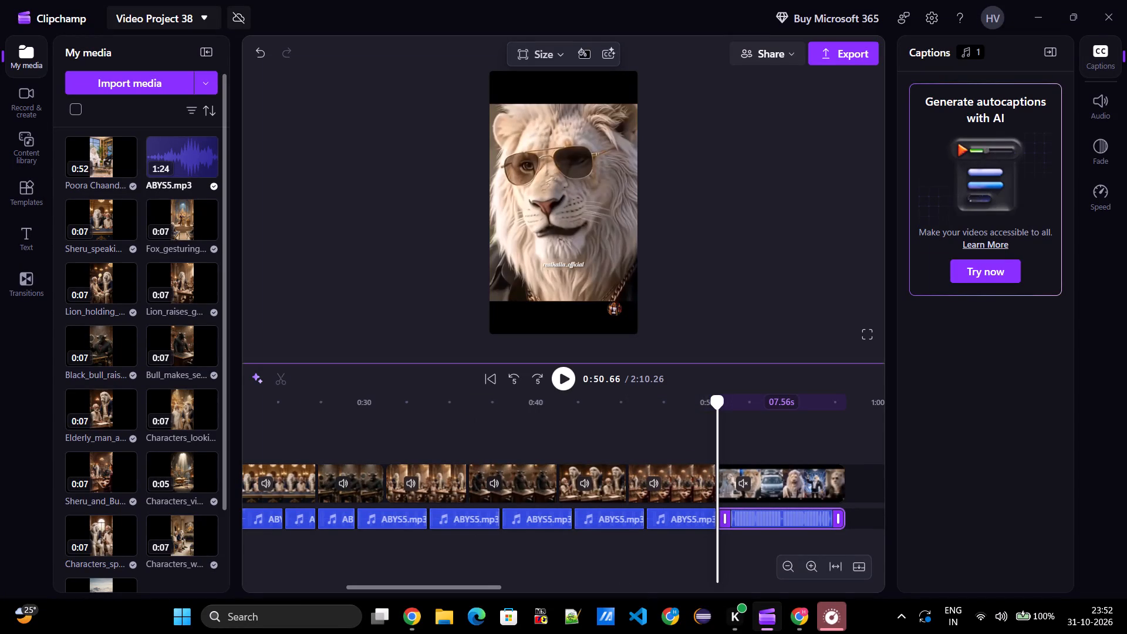
# Lower the volume of the music segment just before the 0:50.66 split to 15%.
pyautogui.click(687, 524)
pyautogui.click(1116, 113)
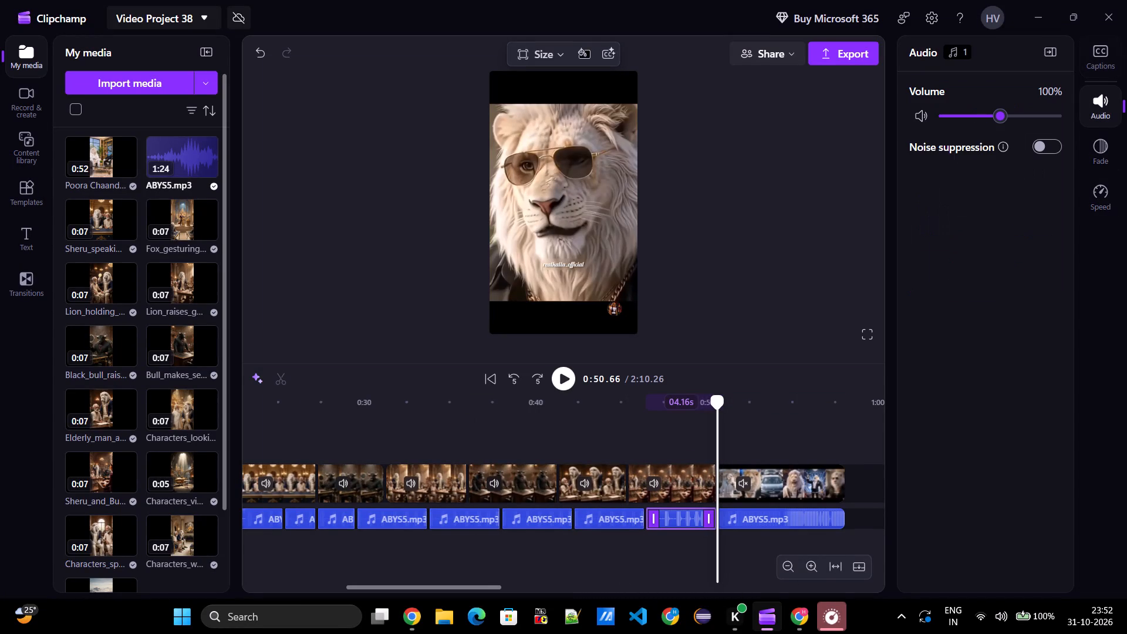
pyautogui.click(972, 114)
pyautogui.moveTo(972, 114); pyautogui.dragTo(962, 114)
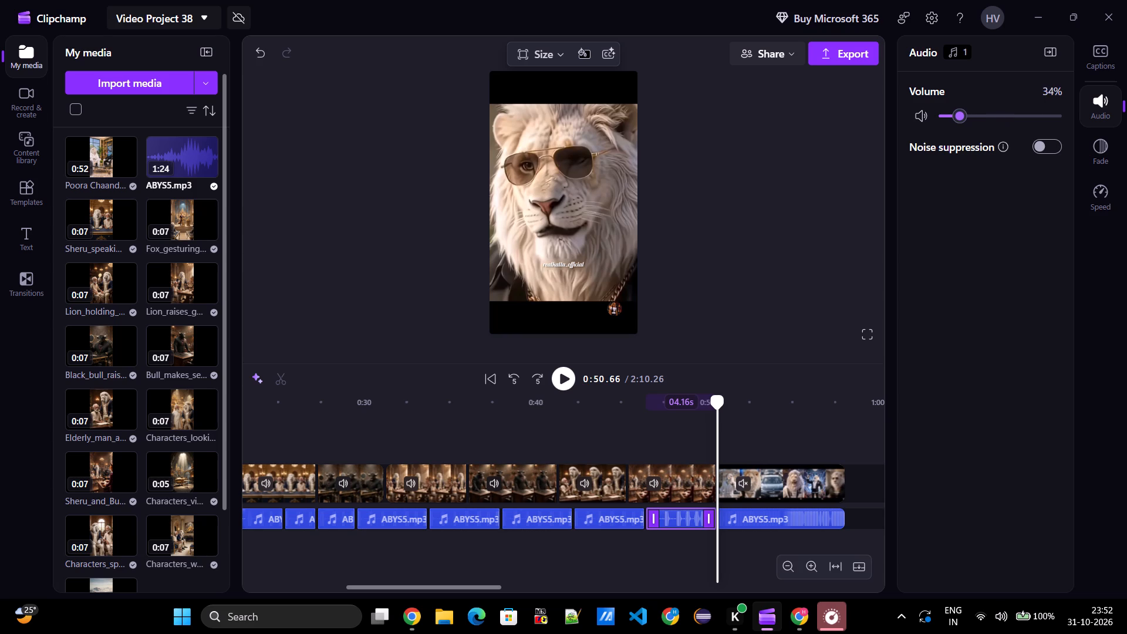
pyautogui.moveTo(962, 114); pyautogui.dragTo(952, 112)
pyautogui.click(952, 112)
# Remove the small gap between the first and second video clips.
pyautogui.click(736, 519)
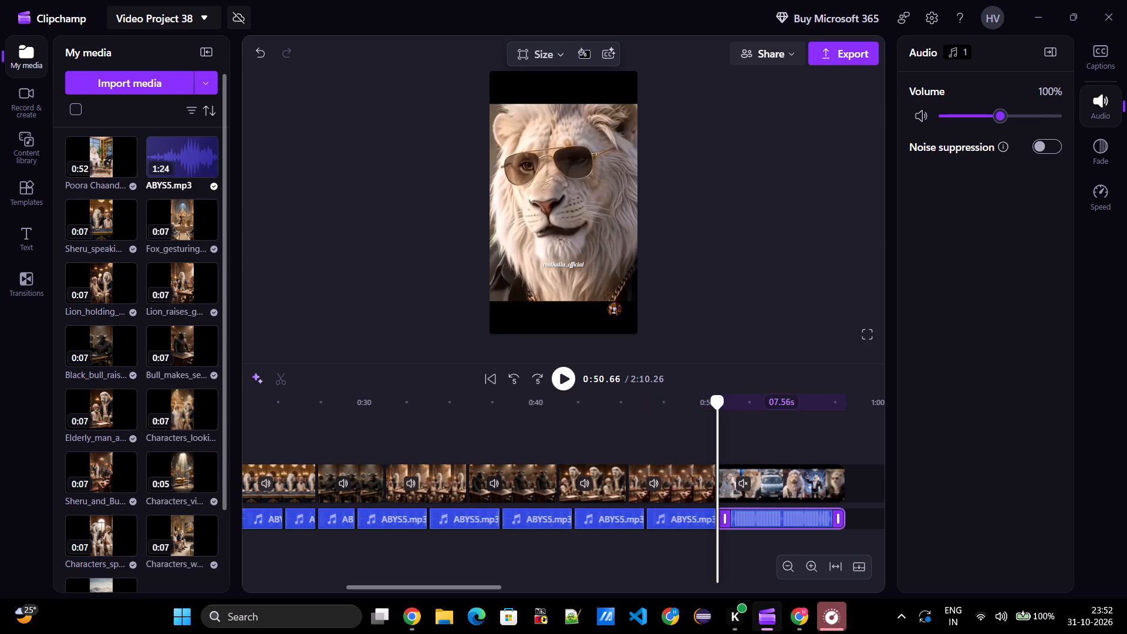
pyautogui.hscroll(8, 710, 435)
pyautogui.hscroll(6, 529, 407)
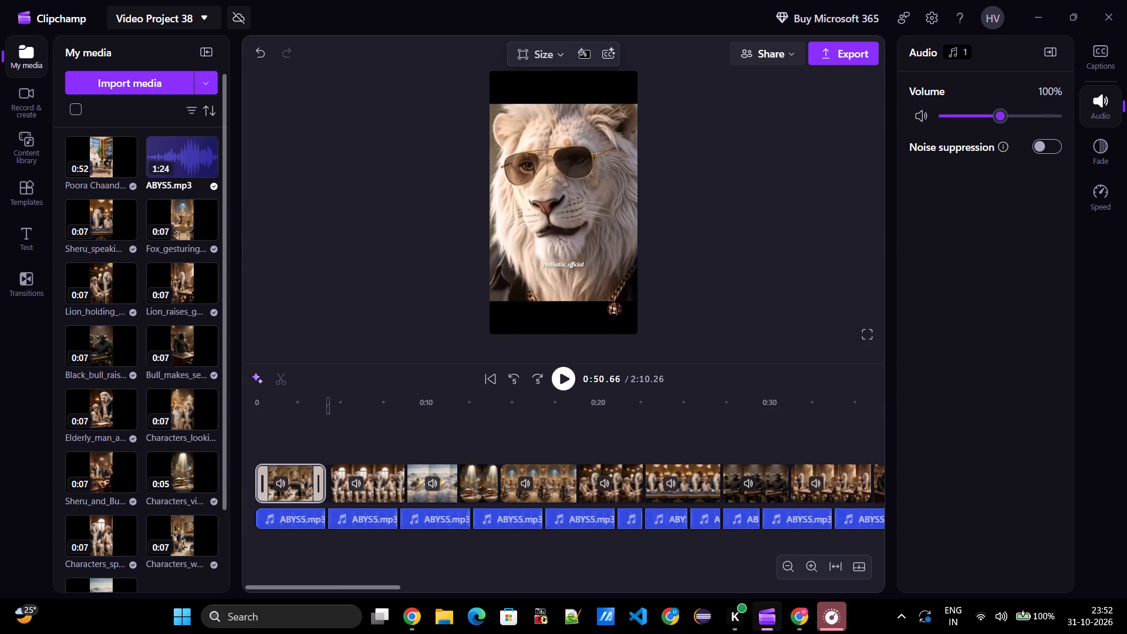
pyautogui.click(327, 487)
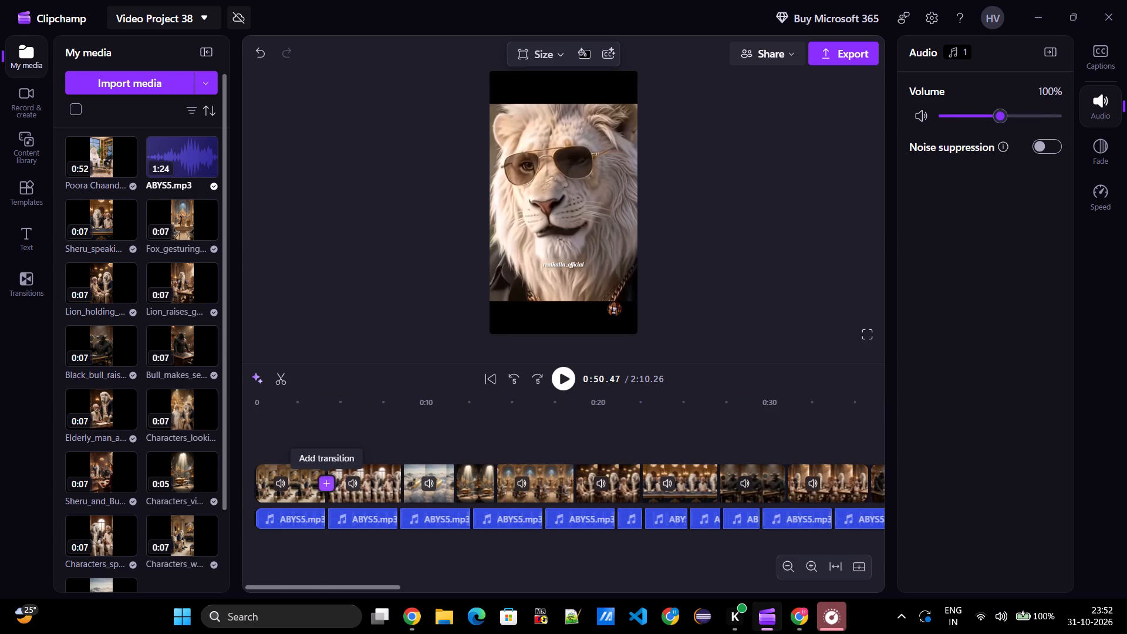
pyautogui.click(343, 421)
# Trim the end of the final music segment to a 7.36 s length, matching the end of the last video clip.
pyautogui.hscroll(-10, 343, 421)
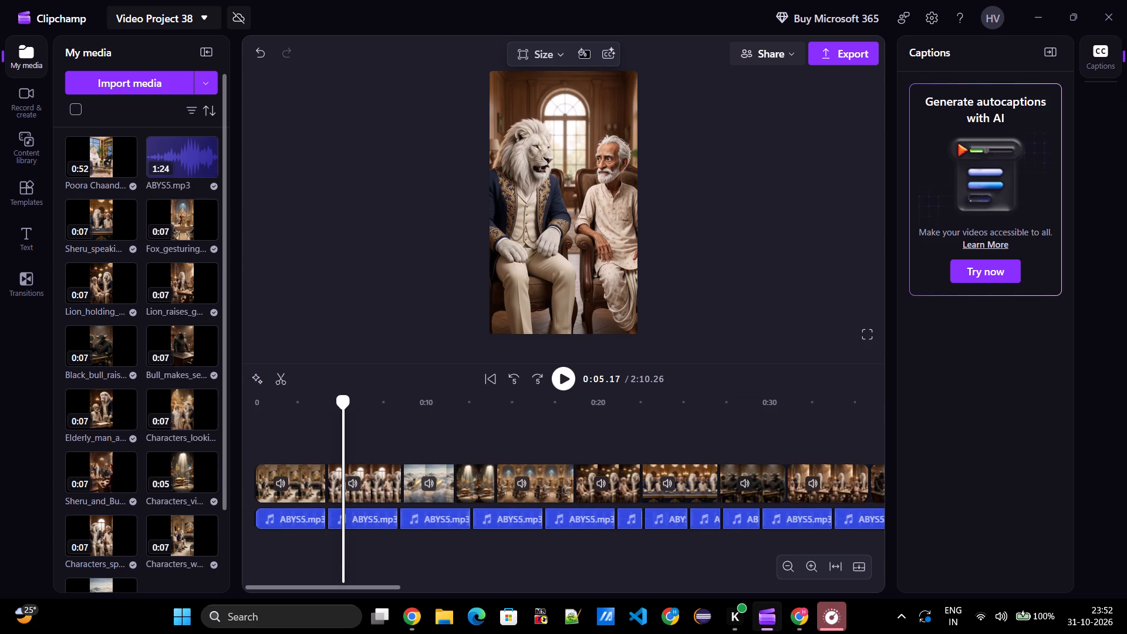
pyautogui.hscroll(-7, 381, 461)
pyautogui.hscroll(3, 757, 455)
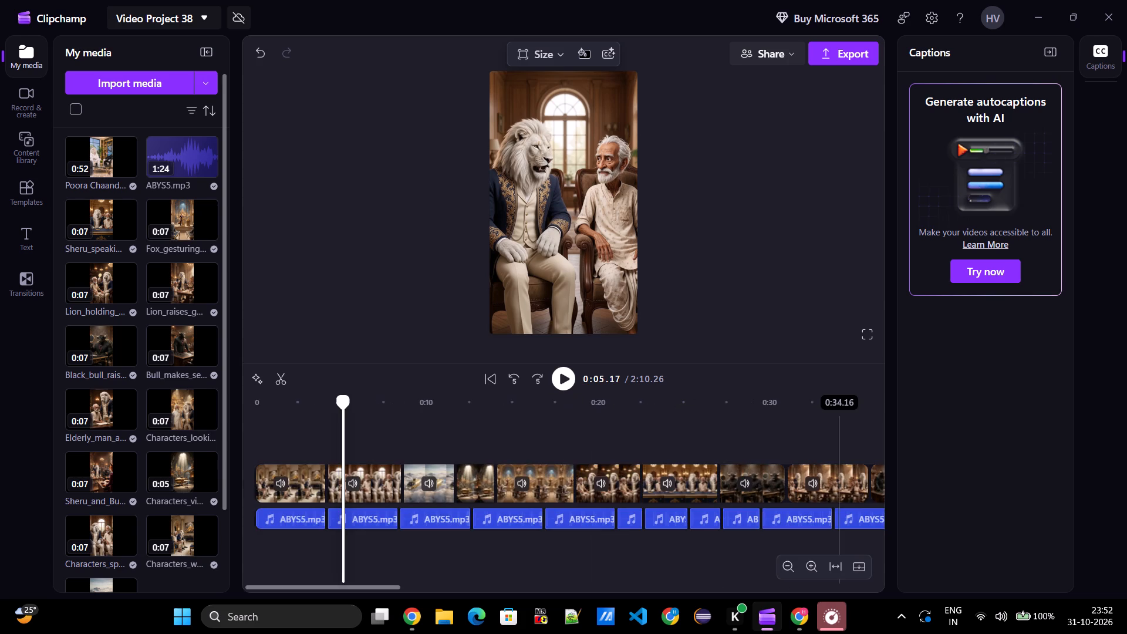
pyautogui.hscroll(-2, 704, 434)
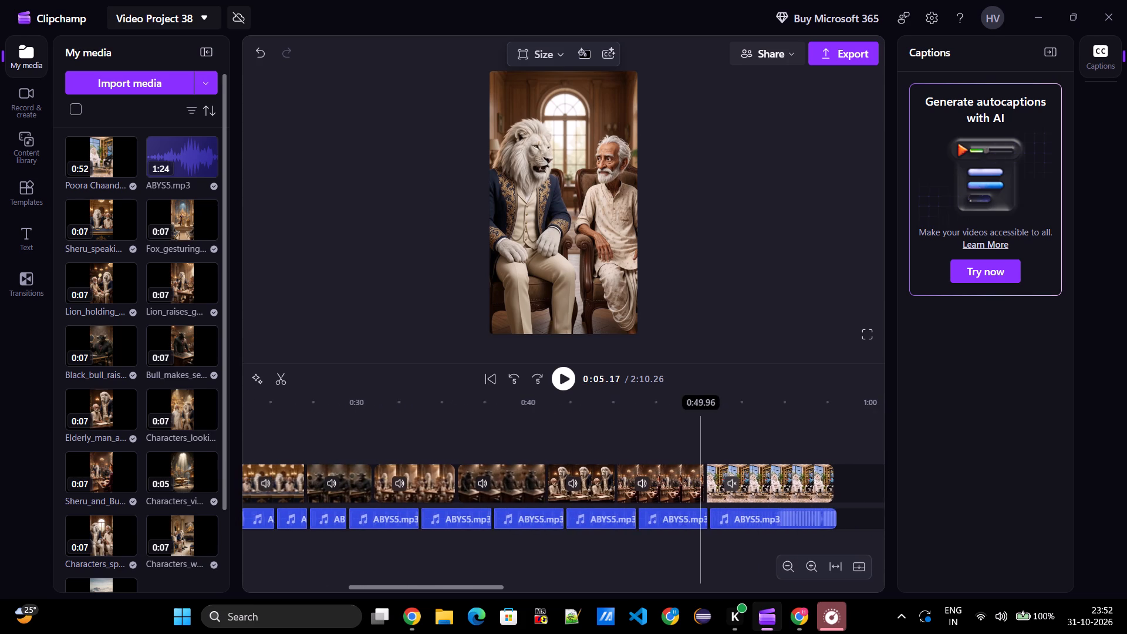
pyautogui.hscroll(-1, 706, 446)
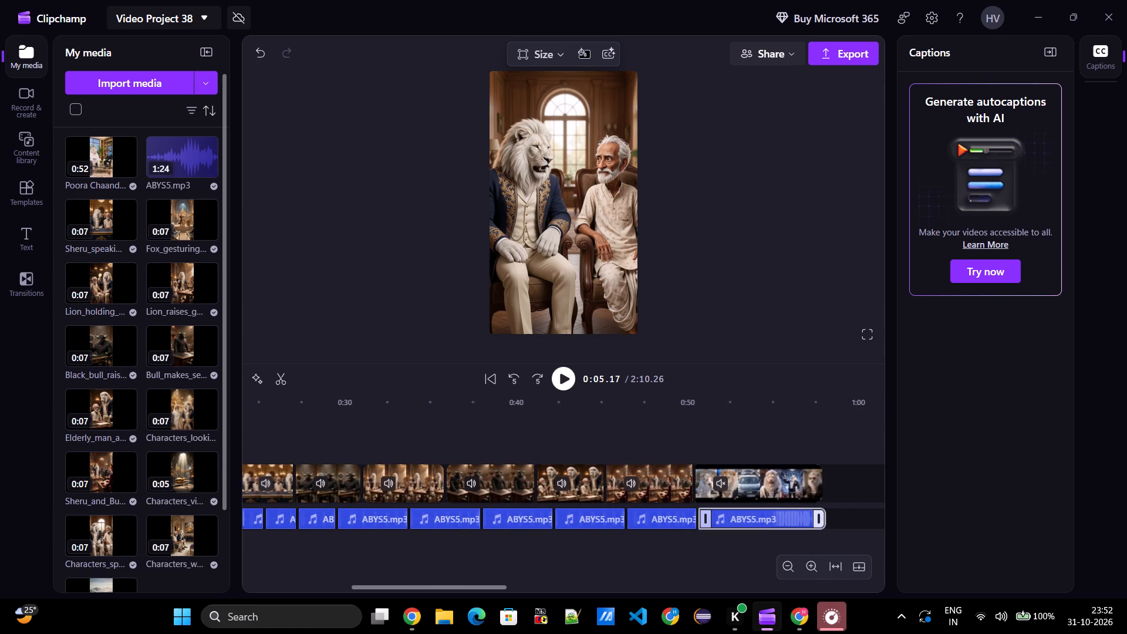
pyautogui.click(822, 517)
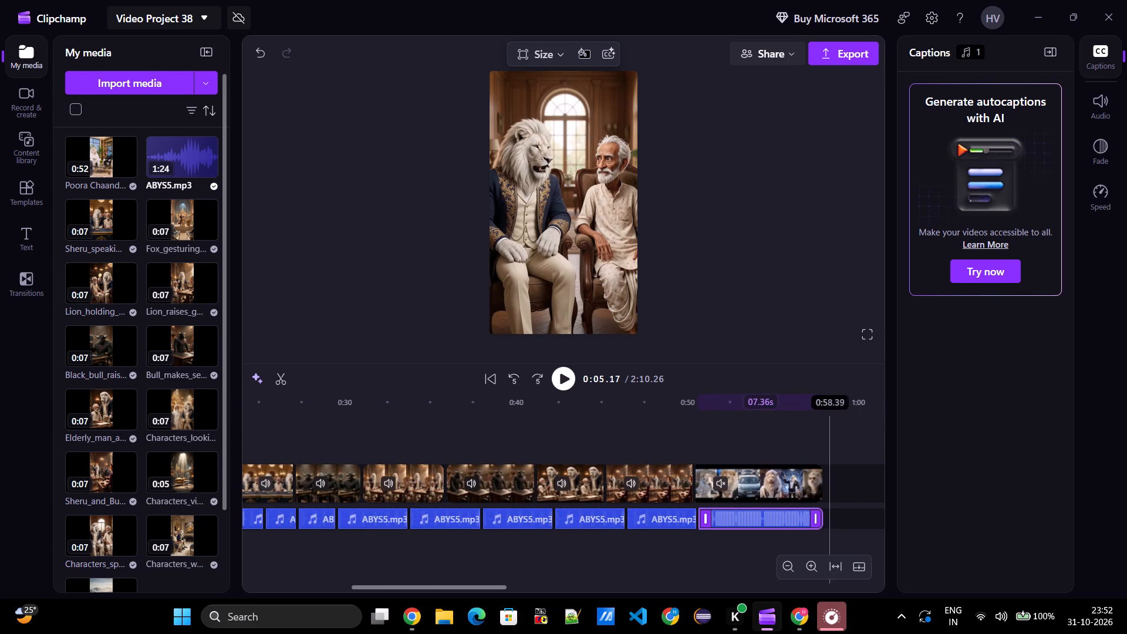
# Delete the stray 37.76 s ABYS5.mp3 clip left far beyond the end of the reel, after 1:30.
pyautogui.hscroll(-3, 844, 497)
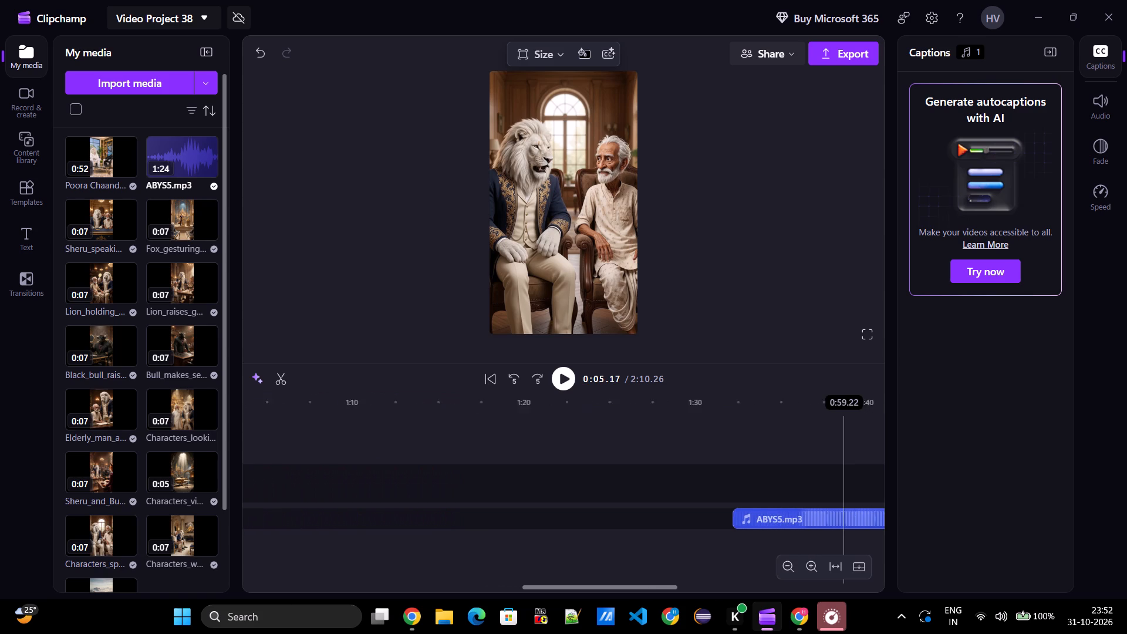
pyautogui.hscroll(-1, 844, 497)
pyautogui.click(816, 521)
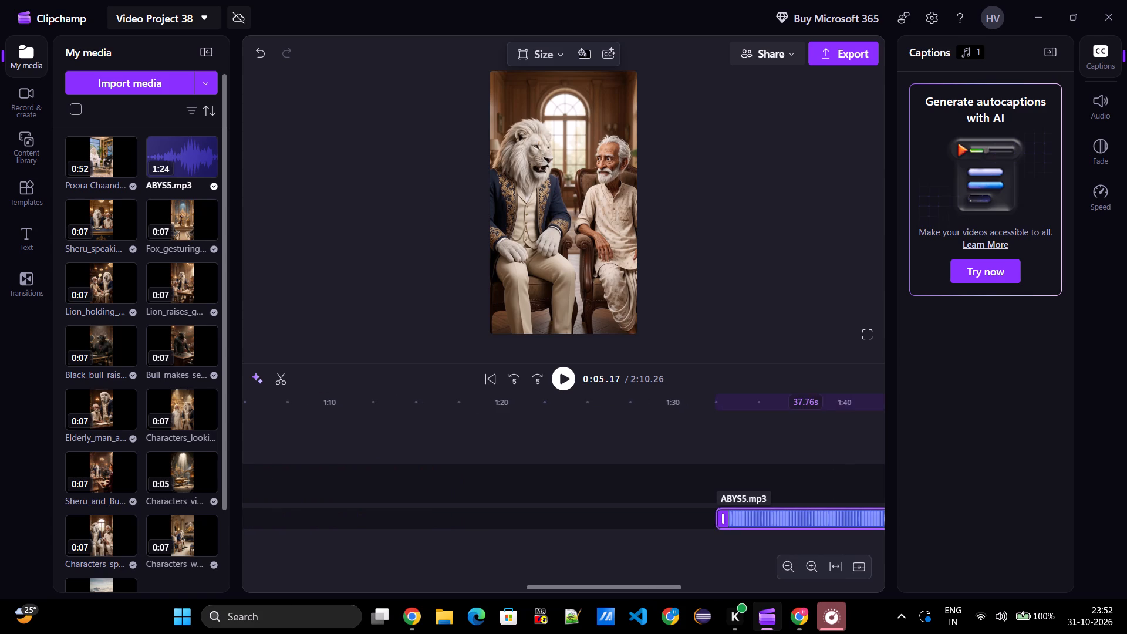
pyautogui.press('Delete')
# Return the playhead to the start of the timeline and play the reel to review it.
pyautogui.keyDown('ctrl'); pyautogui.scroll(-6, 805, 512); pyautogui.keyUp('ctrl')
pyautogui.hscroll(4, 805, 512)
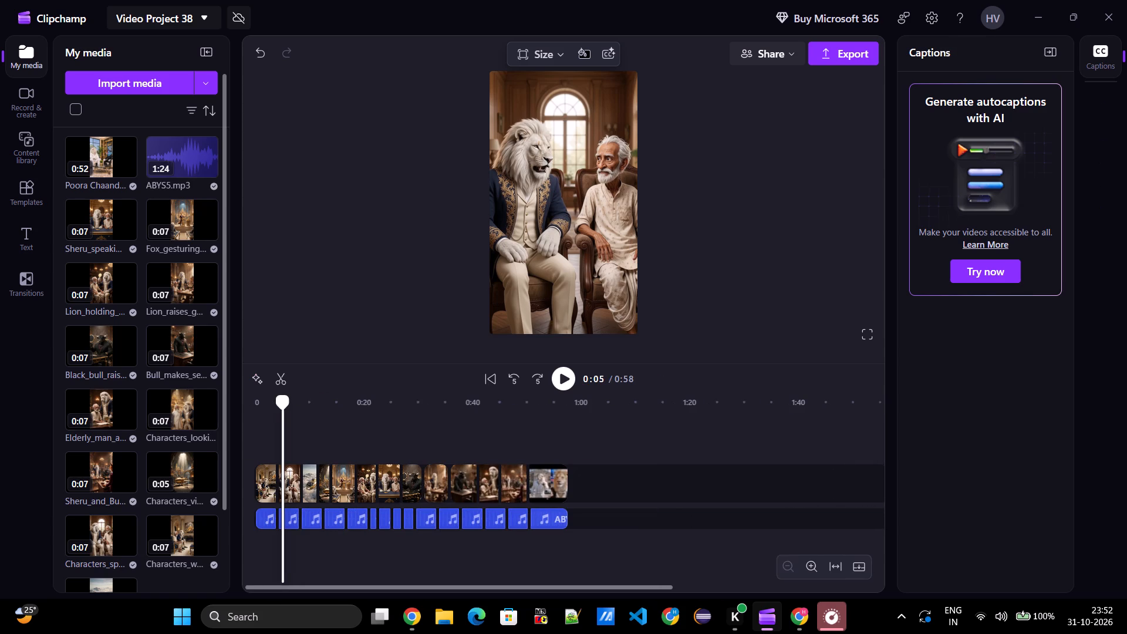
pyautogui.hscroll(1, 805, 512)
pyautogui.keyDown('ctrl'); pyautogui.scroll(5, 736, 483); pyautogui.keyUp('ctrl')
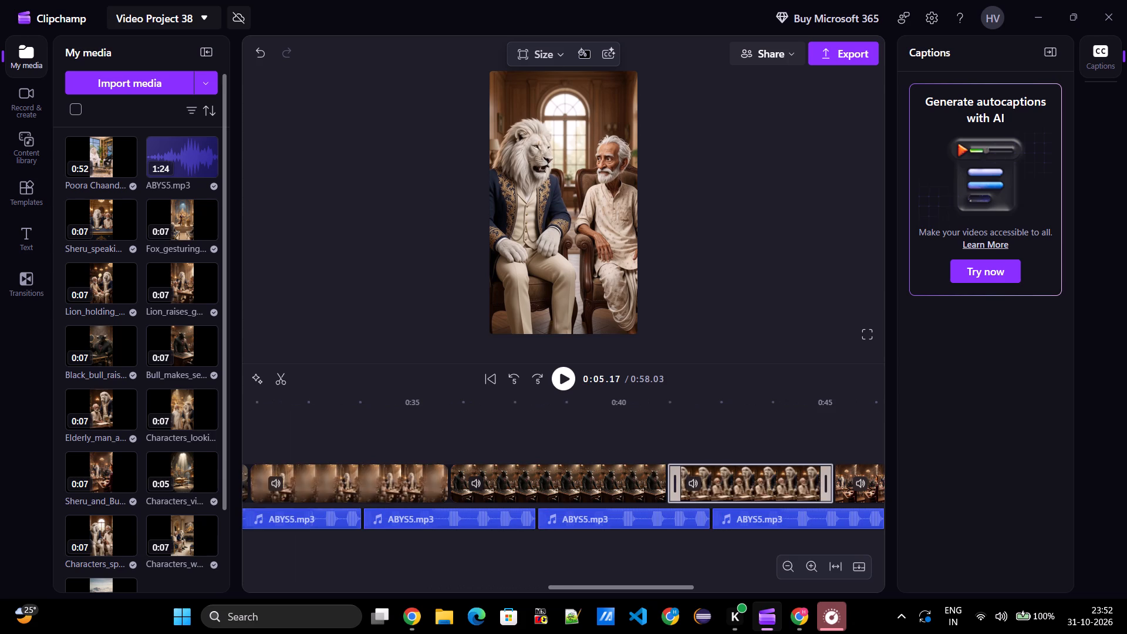
pyautogui.hscroll(20, 736, 483)
pyautogui.click(284, 427)
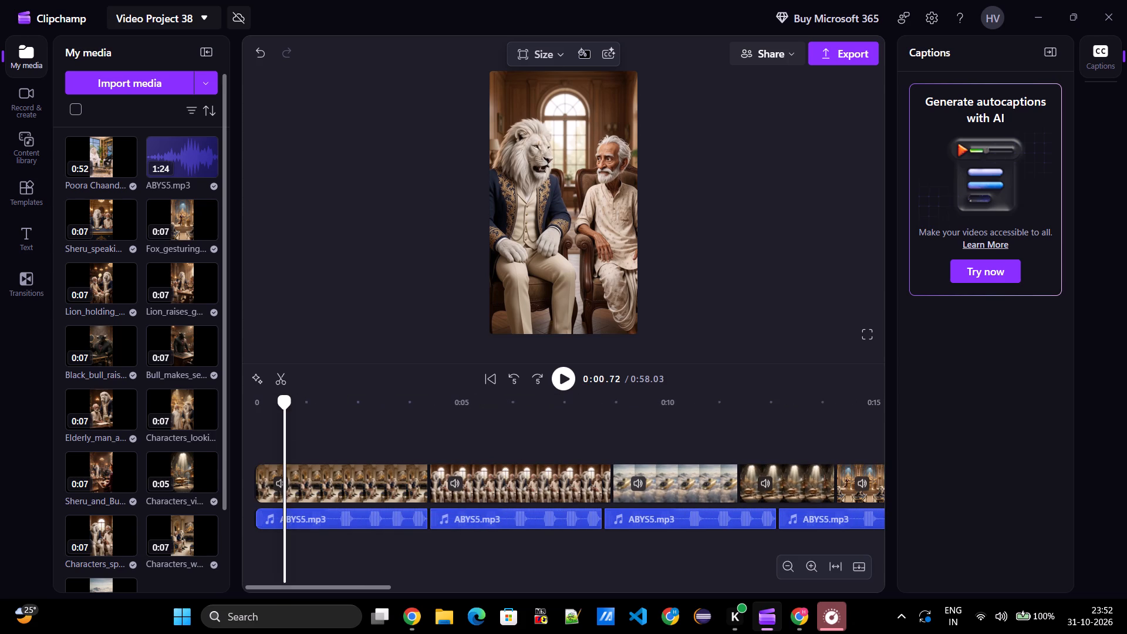
pyautogui.moveTo(284, 427); pyautogui.dragTo(237, 417)
pyautogui.click(568, 378)
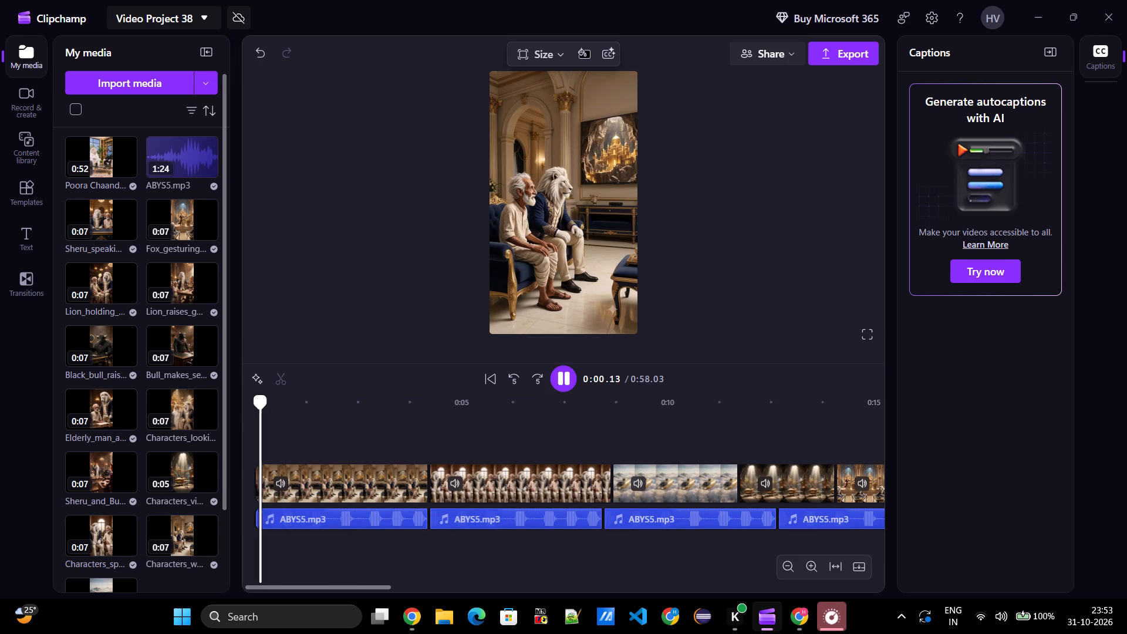
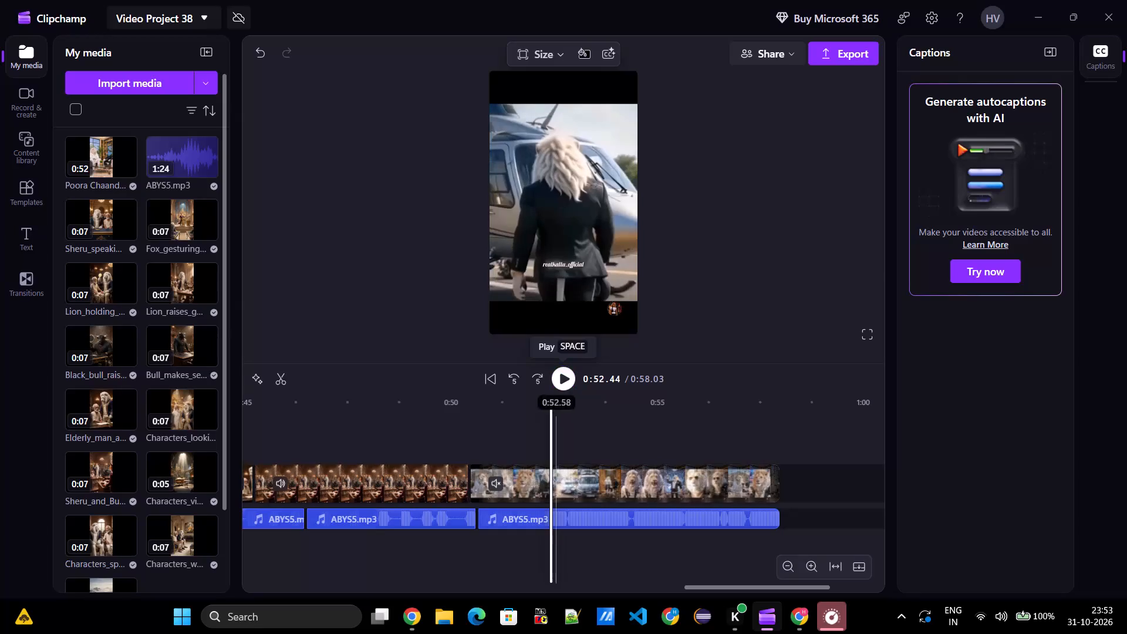
# Trim the second-to-last music segment to 3.97 s, ending where the last video clip starts, and close the gap before the final music segment.
pyautogui.click(514, 518)
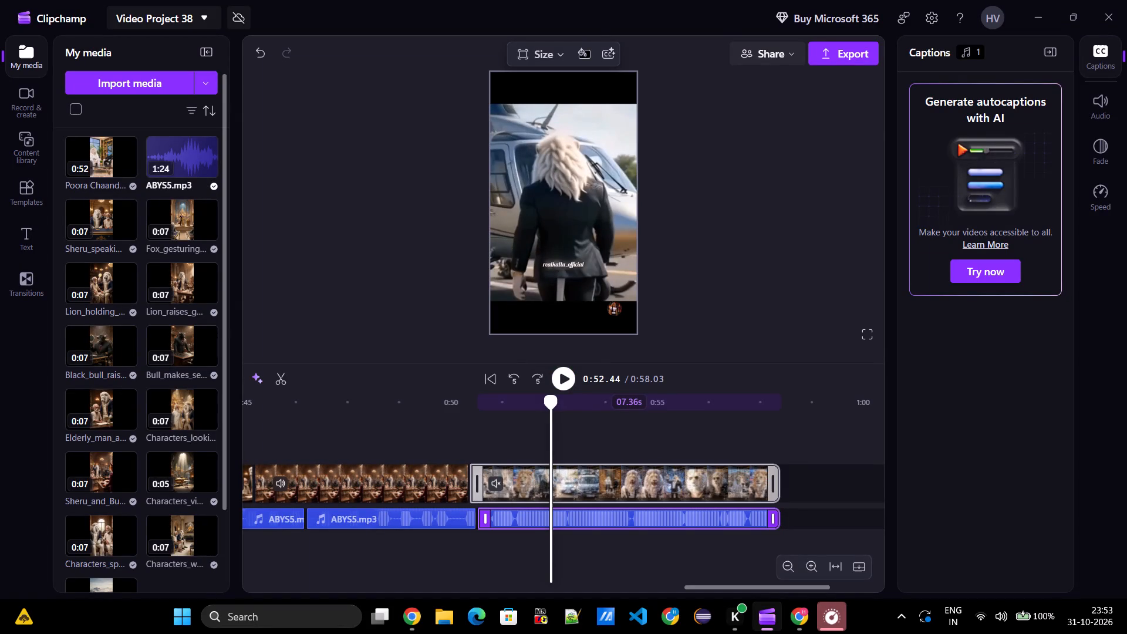
pyautogui.hscroll(1, 579, 515)
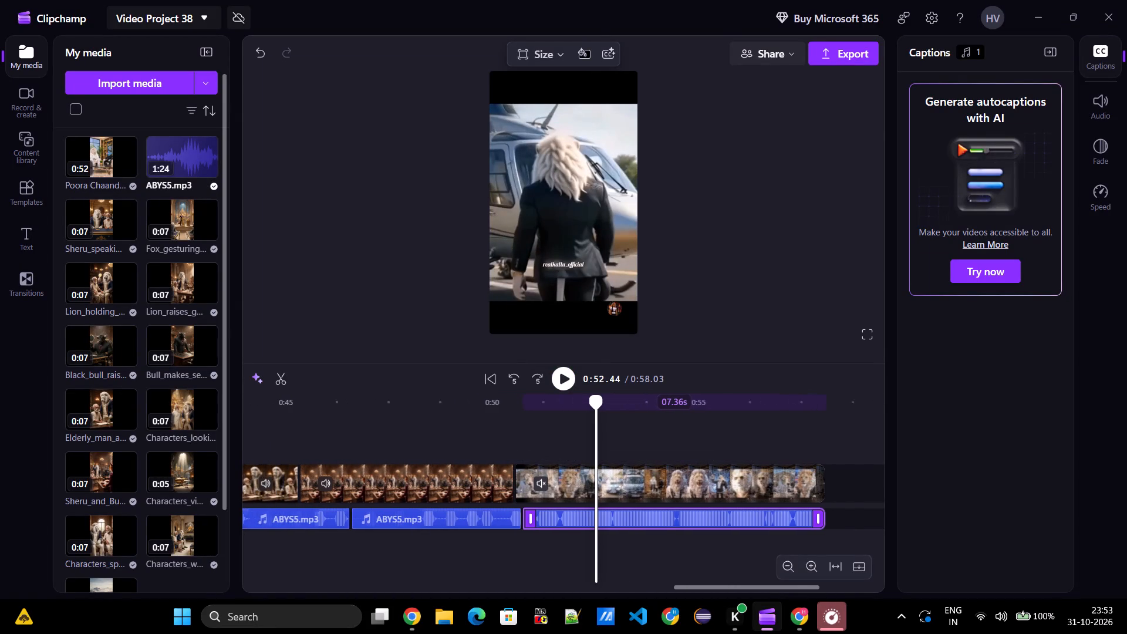
pyautogui.hscroll(1, 579, 515)
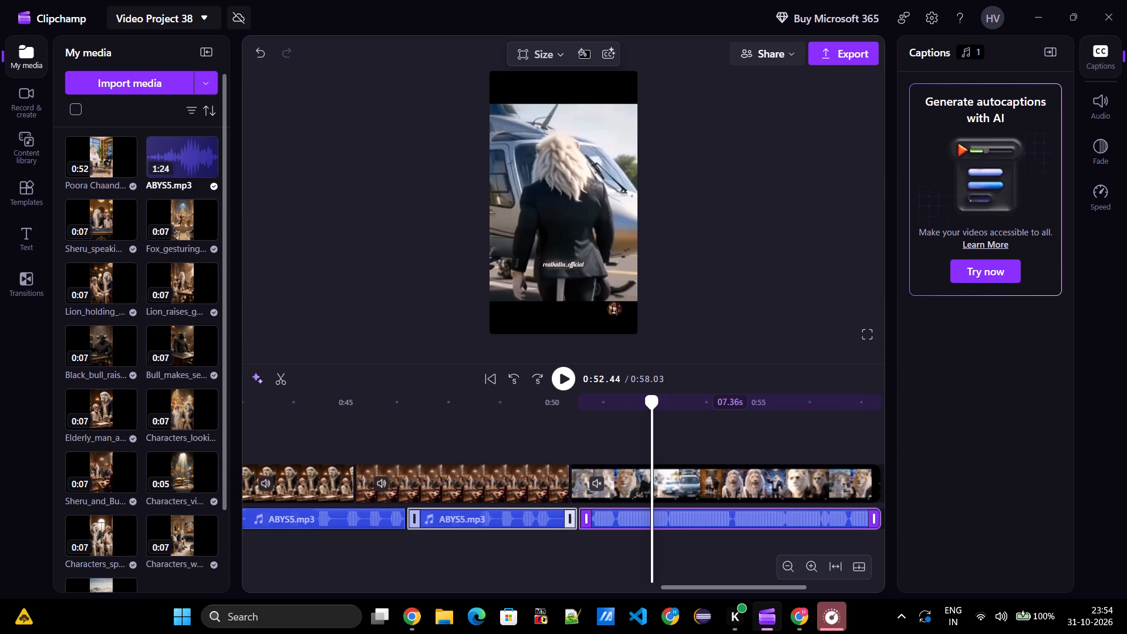
pyautogui.moveTo(568, 516); pyautogui.dragTo(560, 516)
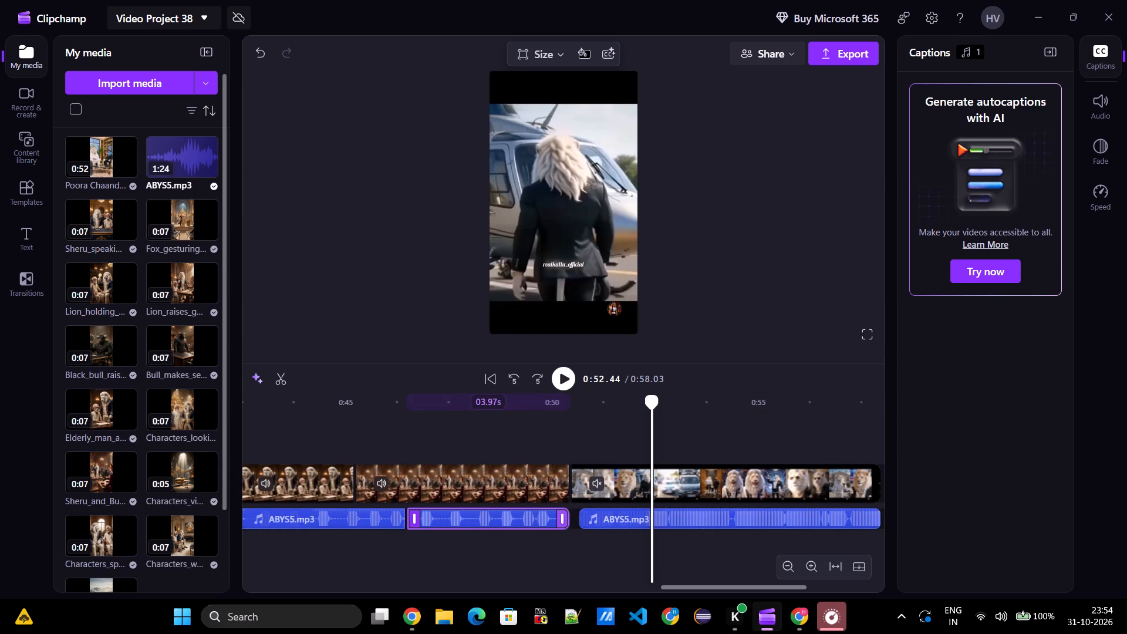
pyautogui.click(573, 517)
# Play the transition into the last video clip and on through the end of the reel to check the music cut.
pyautogui.click(543, 441)
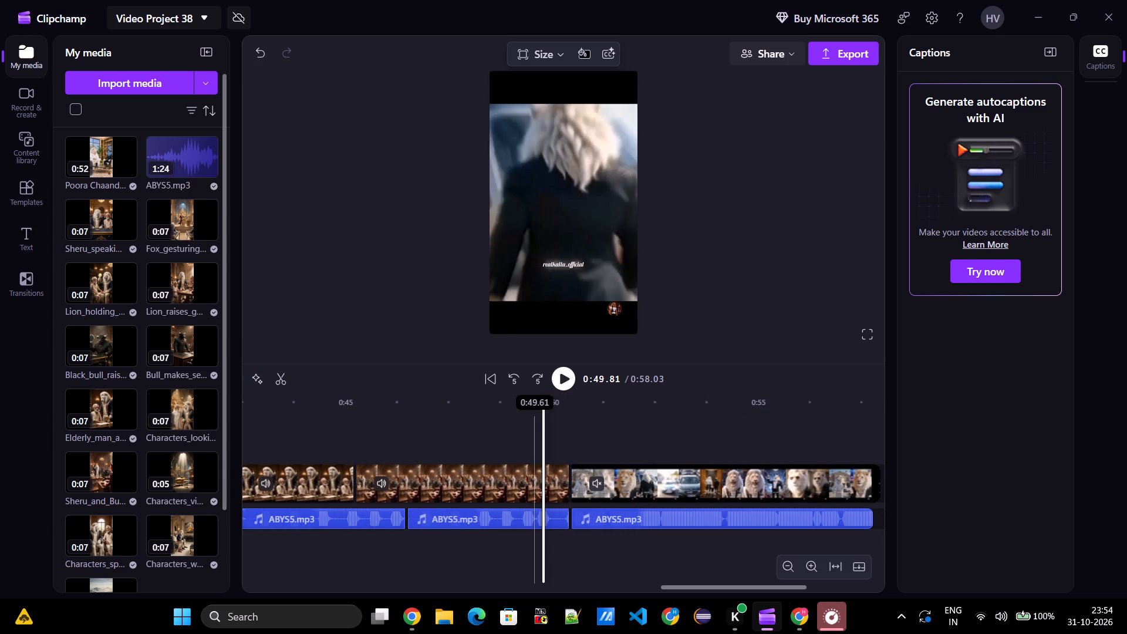
pyautogui.click(559, 365)
pyautogui.click(562, 375)
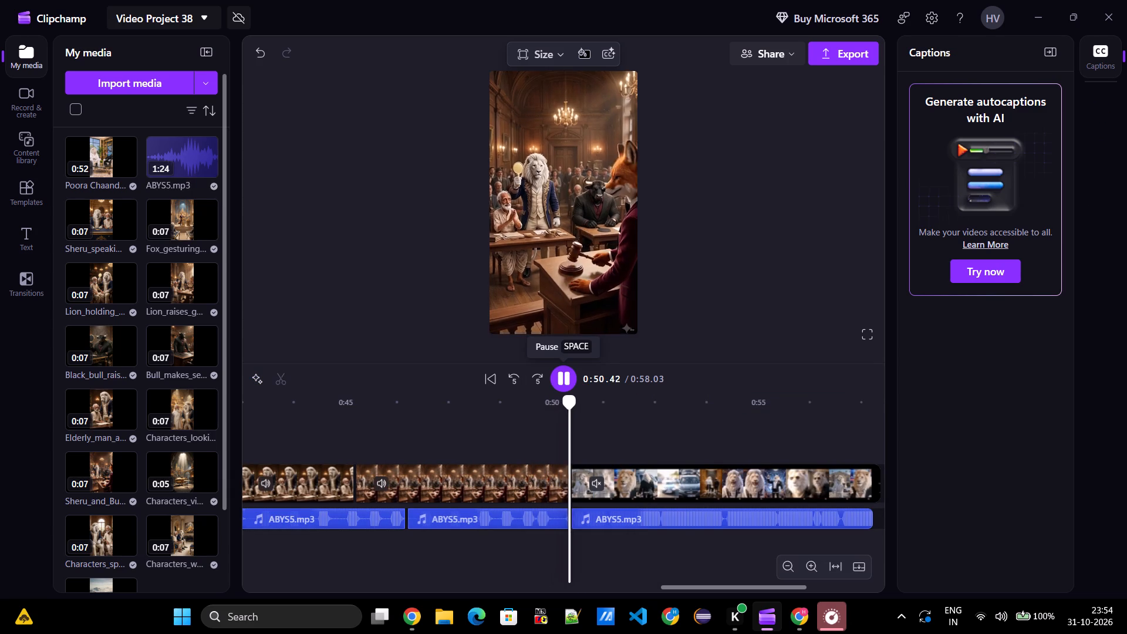
pyautogui.click(562, 375)
pyautogui.click(537, 450)
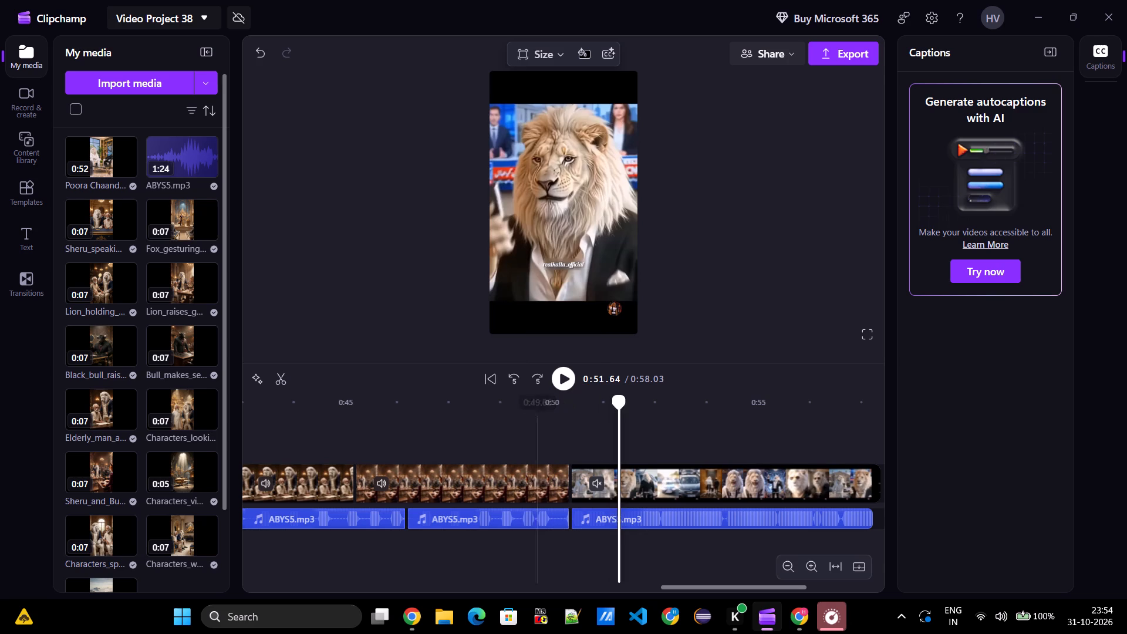
pyautogui.click(524, 446)
pyautogui.click(565, 380)
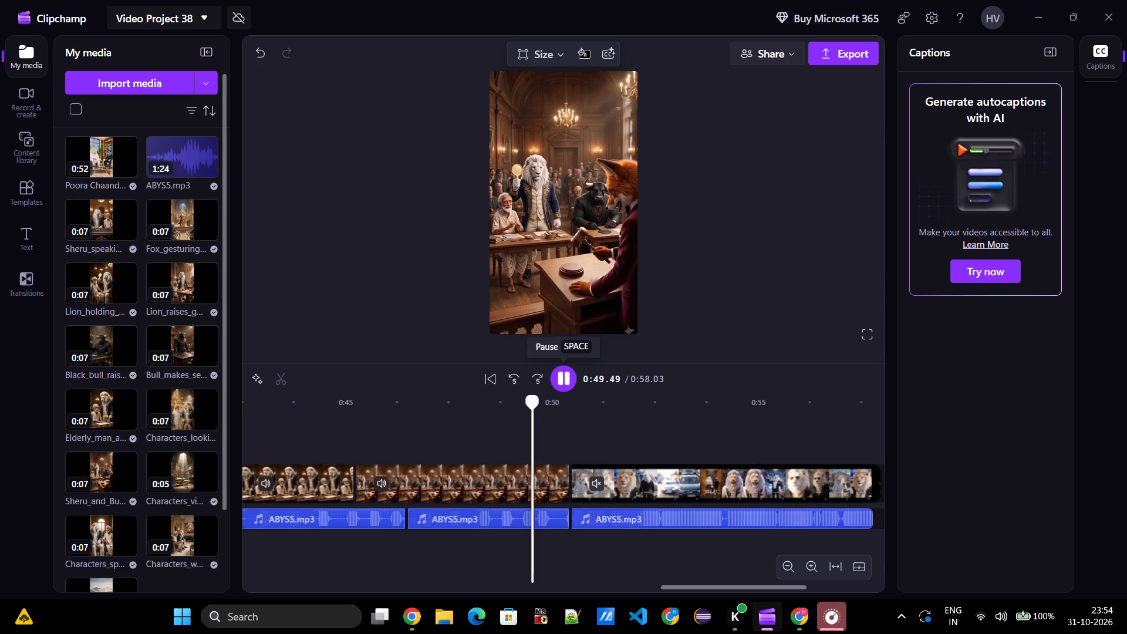
pyautogui.click(565, 380)
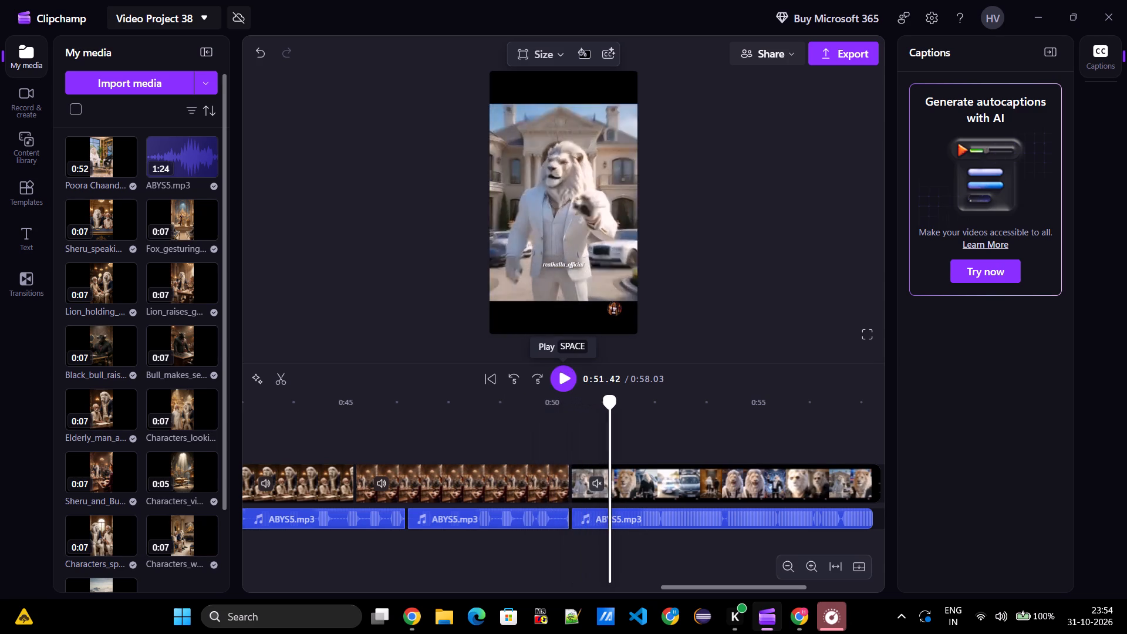
pyautogui.click(400, 427)
pyautogui.click(555, 378)
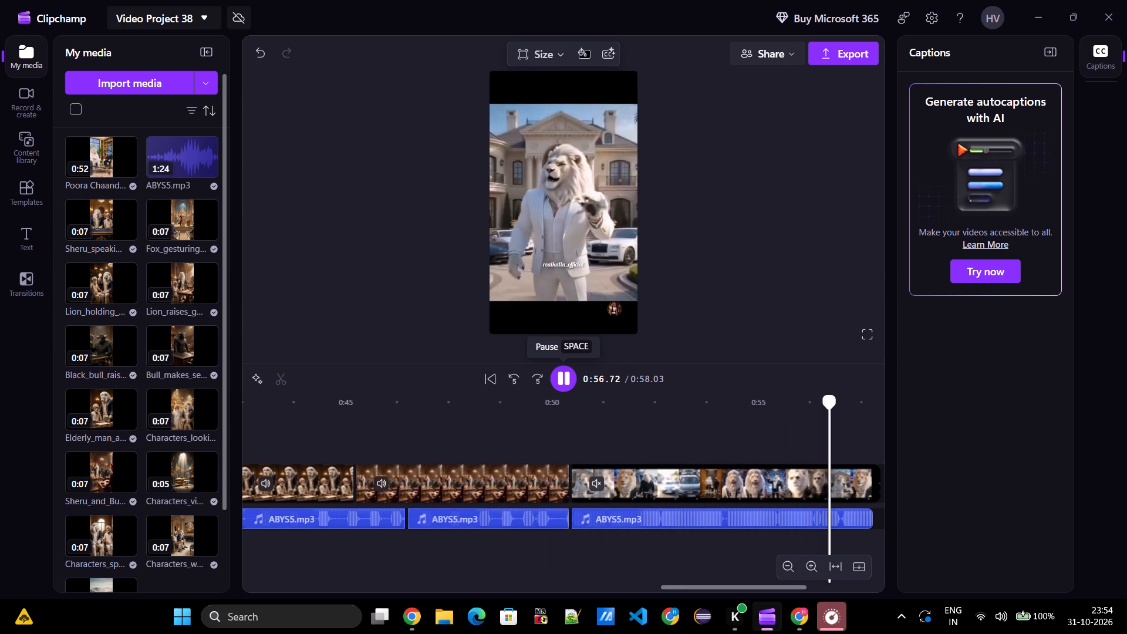
pyautogui.click(555, 378)
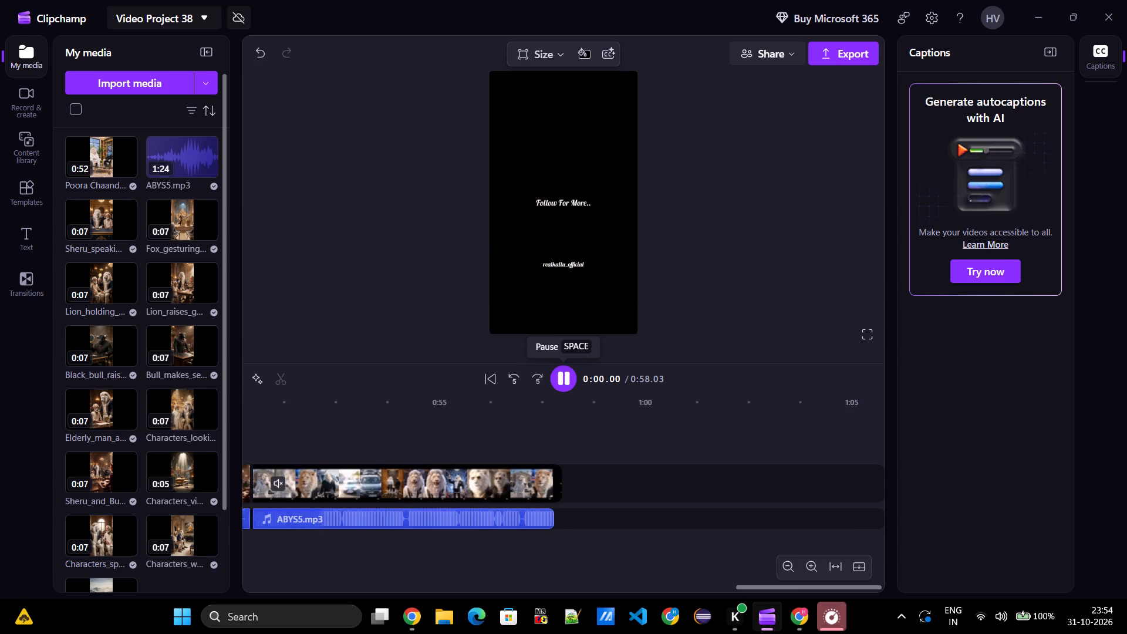
# Trim the end of the last video clip to 7.27 s, cutting the "Follow For More" frame, and trim the final music segment to match.
pyautogui.click(546, 484)
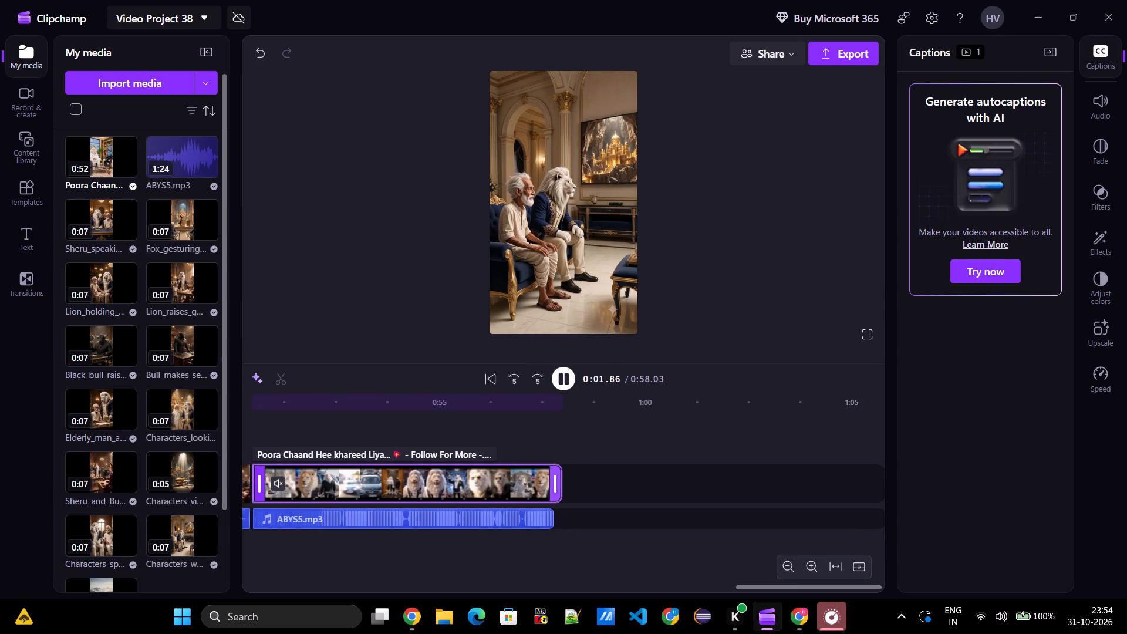
pyautogui.click(556, 487)
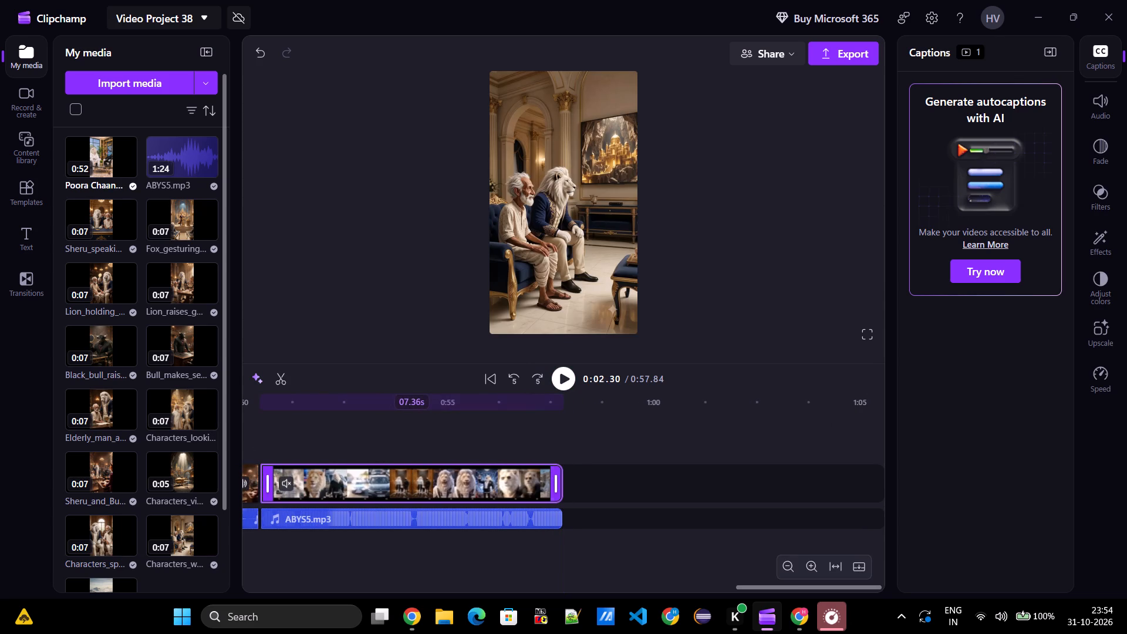
pyautogui.click(522, 437)
pyautogui.click(556, 381)
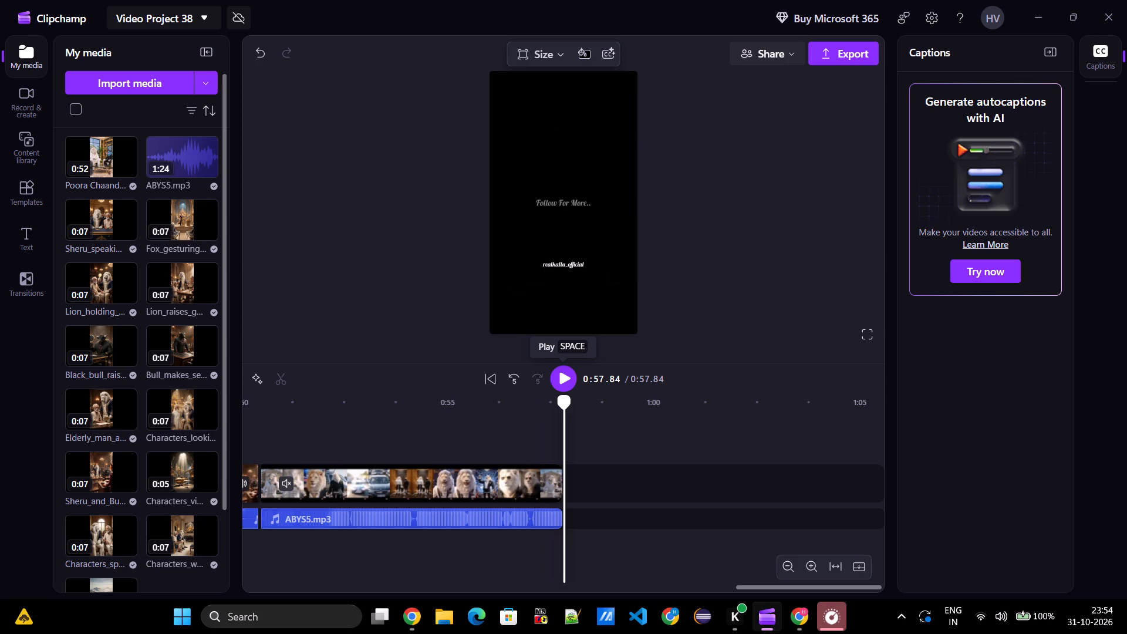
pyautogui.click(558, 477)
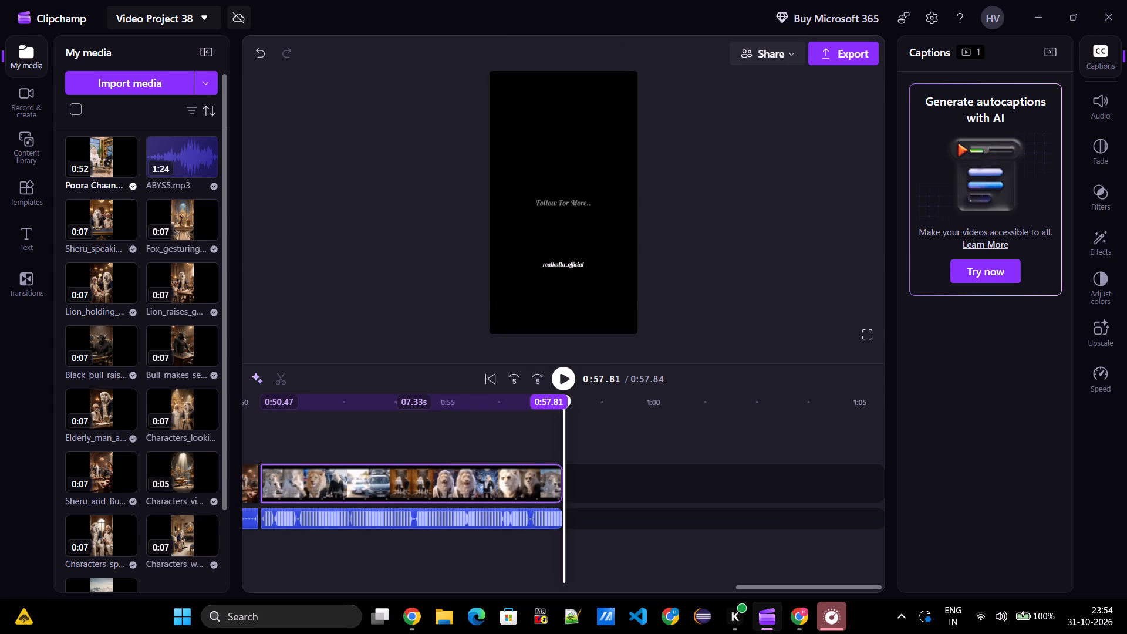
pyautogui.click(552, 518)
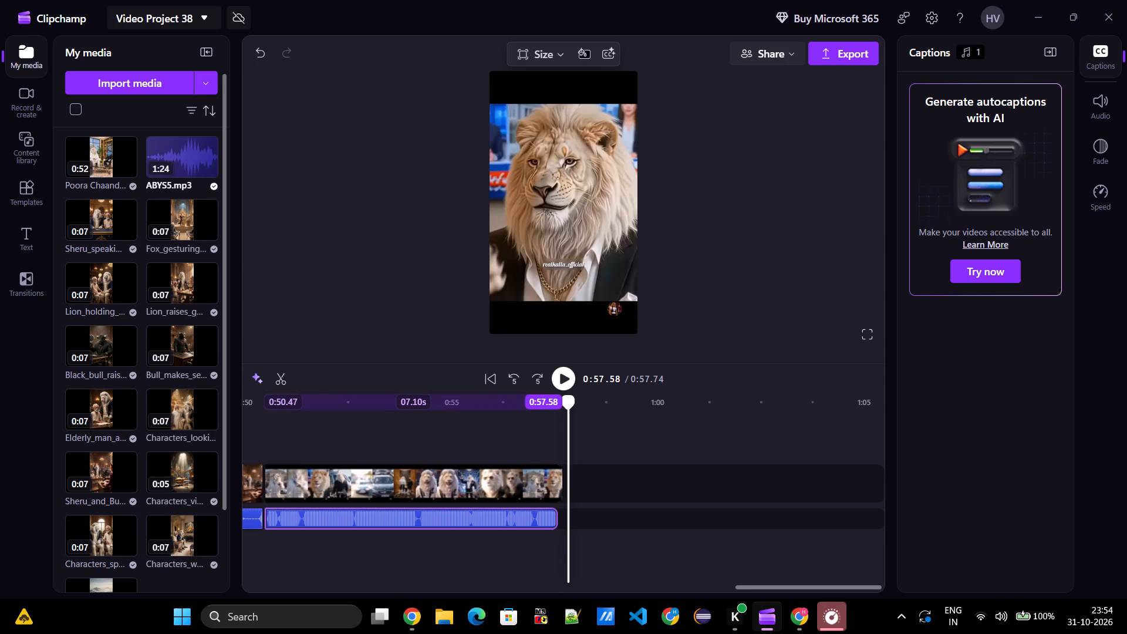
# Replay the last moments of the reel to check the trimmed ending.
pyautogui.moveTo(565, 403); pyautogui.dragTo(526, 394)
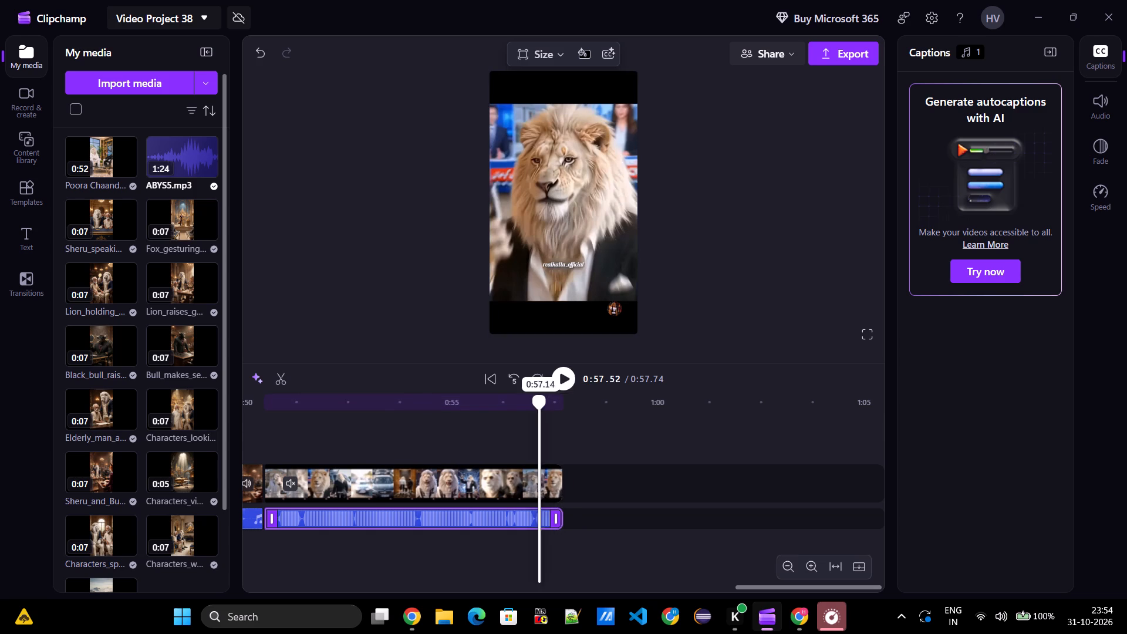
pyautogui.moveTo(526, 394); pyautogui.dragTo(489, 378)
pyautogui.click(557, 377)
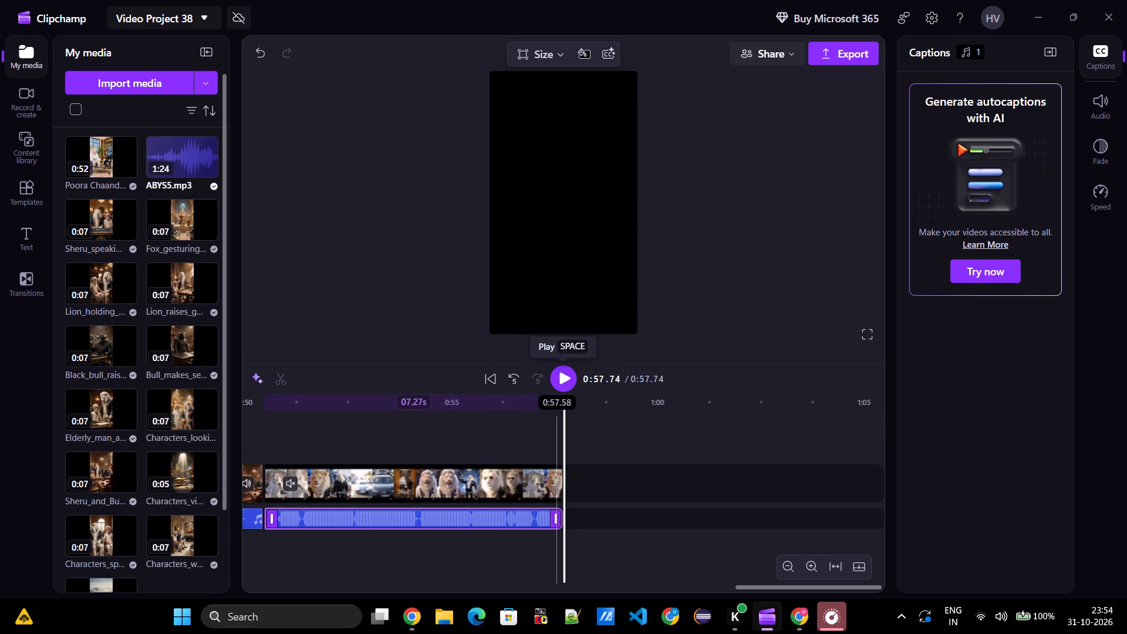
# Return the playhead to the start of the timeline and play the reel from 0:00.
pyautogui.hscroll(11, 625, 454)
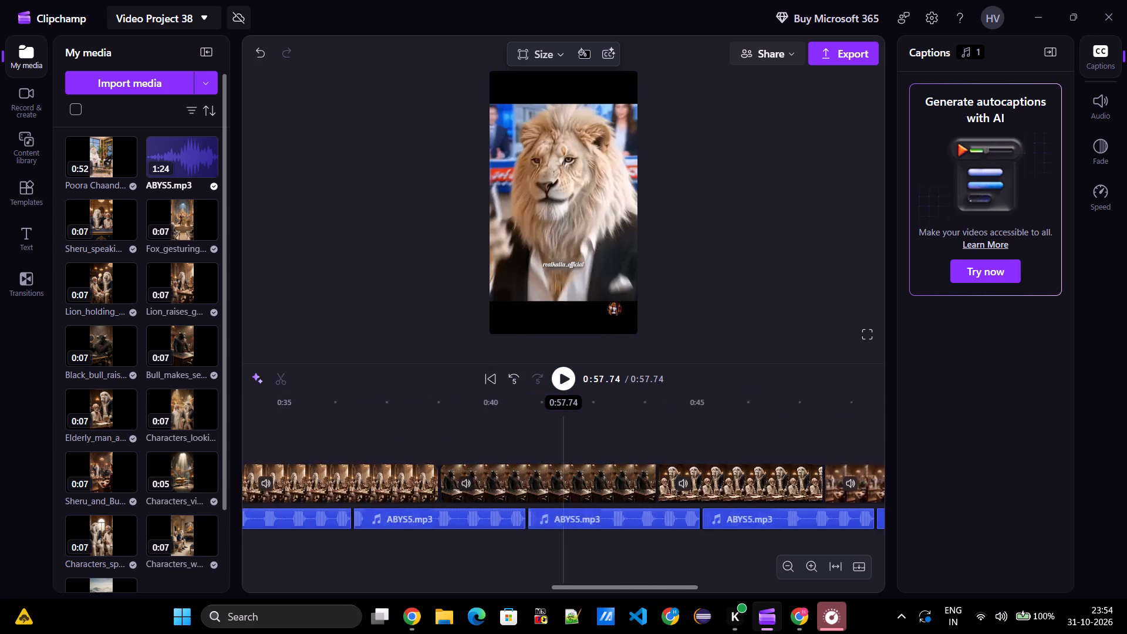
pyautogui.hscroll(8, 625, 454)
pyautogui.click(279, 439)
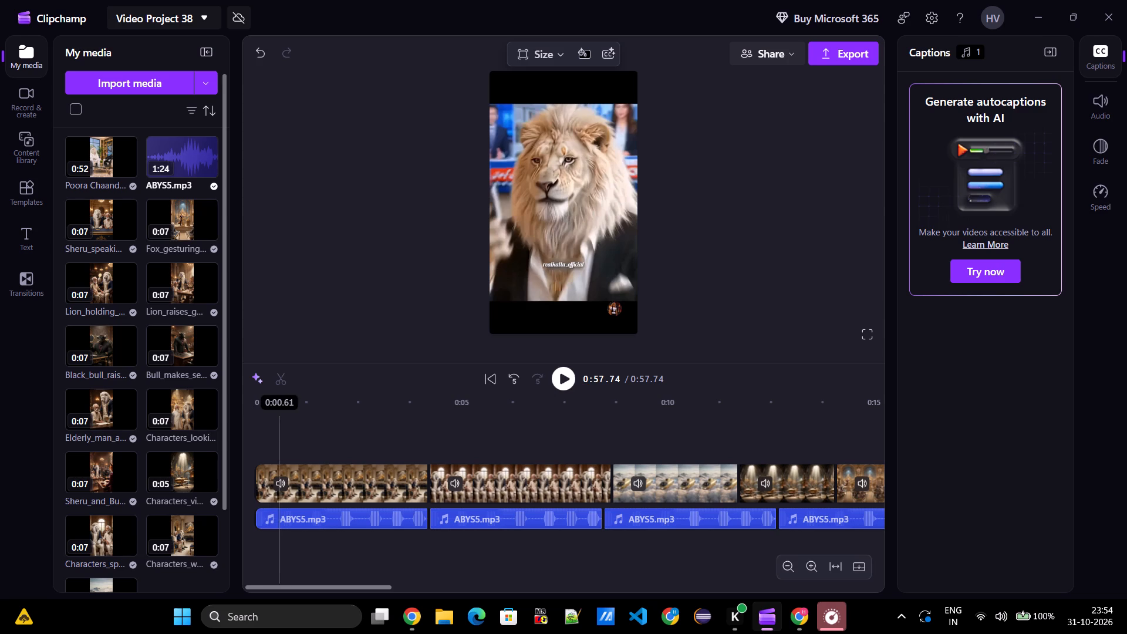
pyautogui.moveTo(279, 409); pyautogui.dragTo(246, 400)
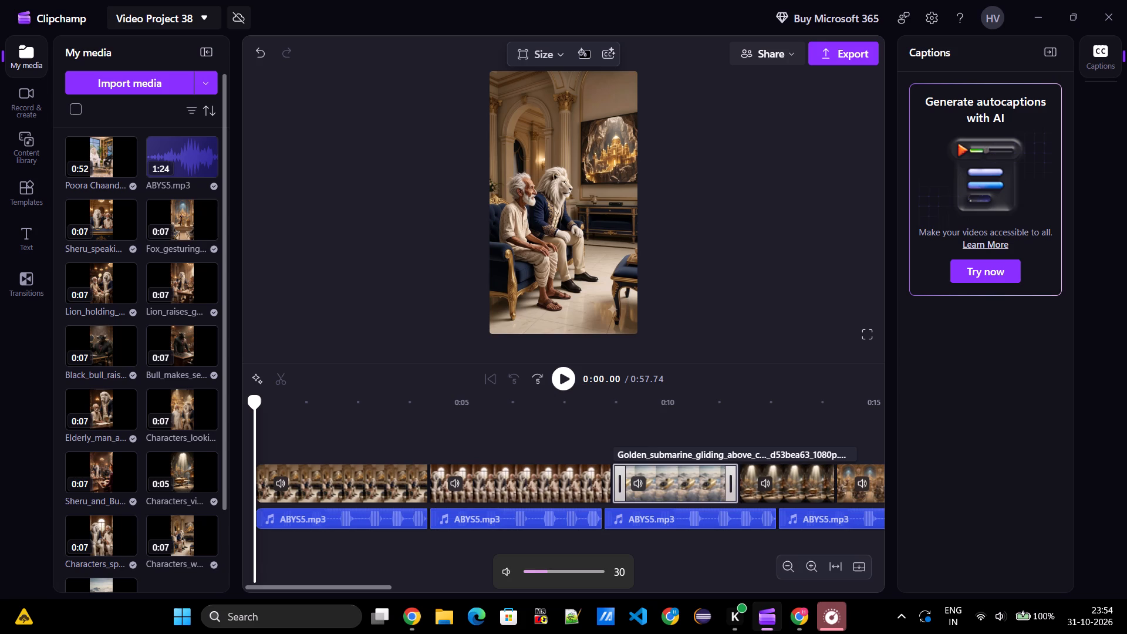
pyautogui.click(562, 374)
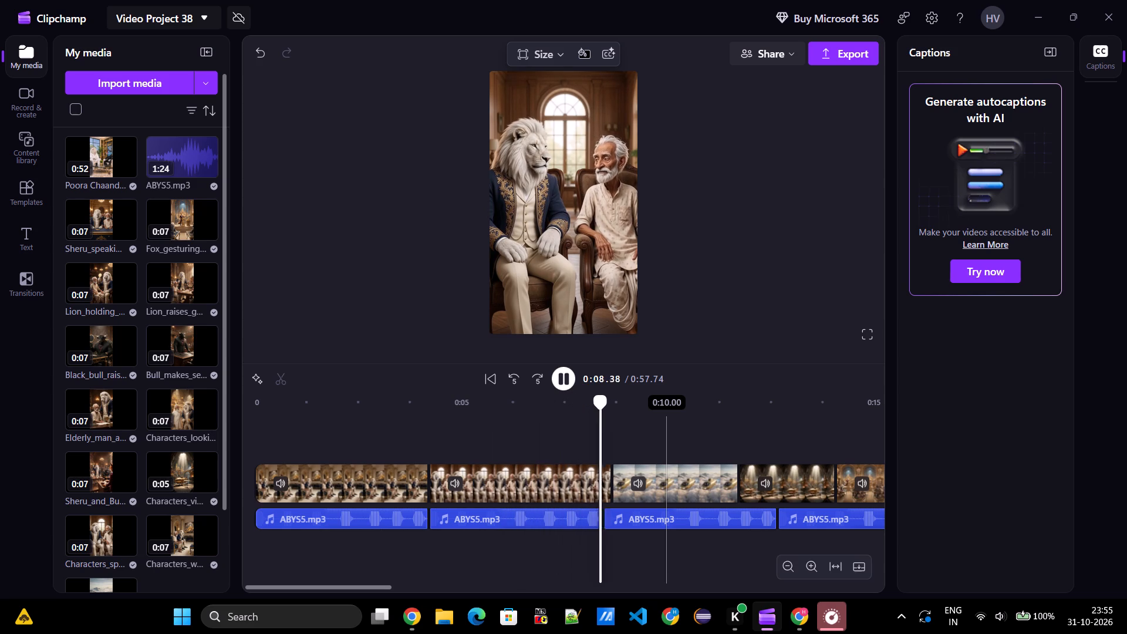
# Set the first video clip's volume to 44% and stop playback.
pyautogui.click(297, 483)
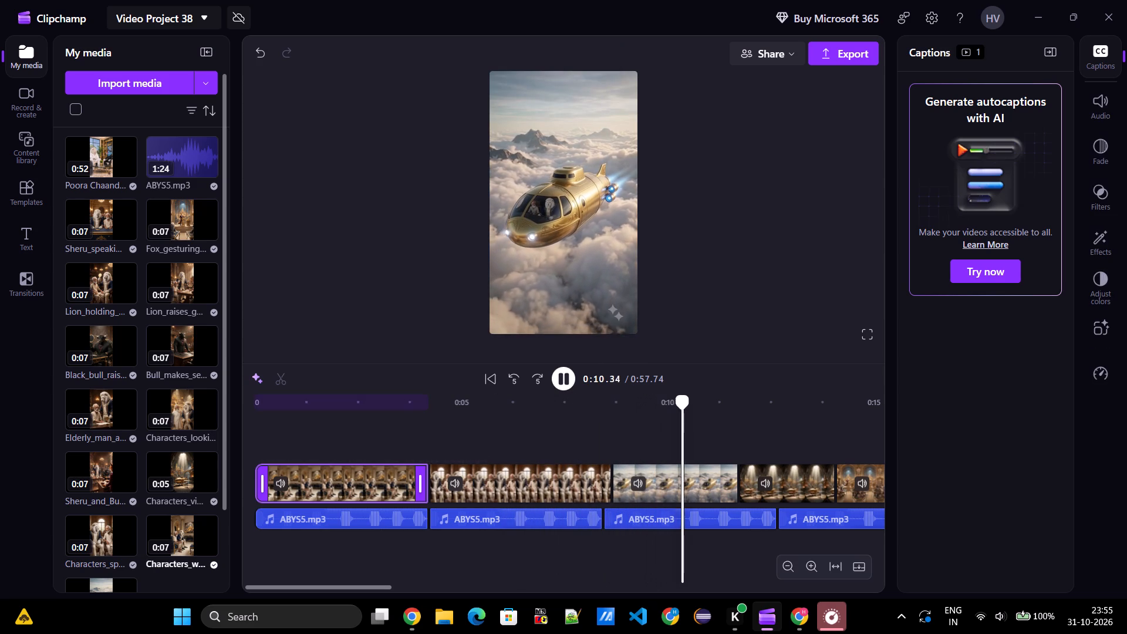
pyautogui.click(1099, 107)
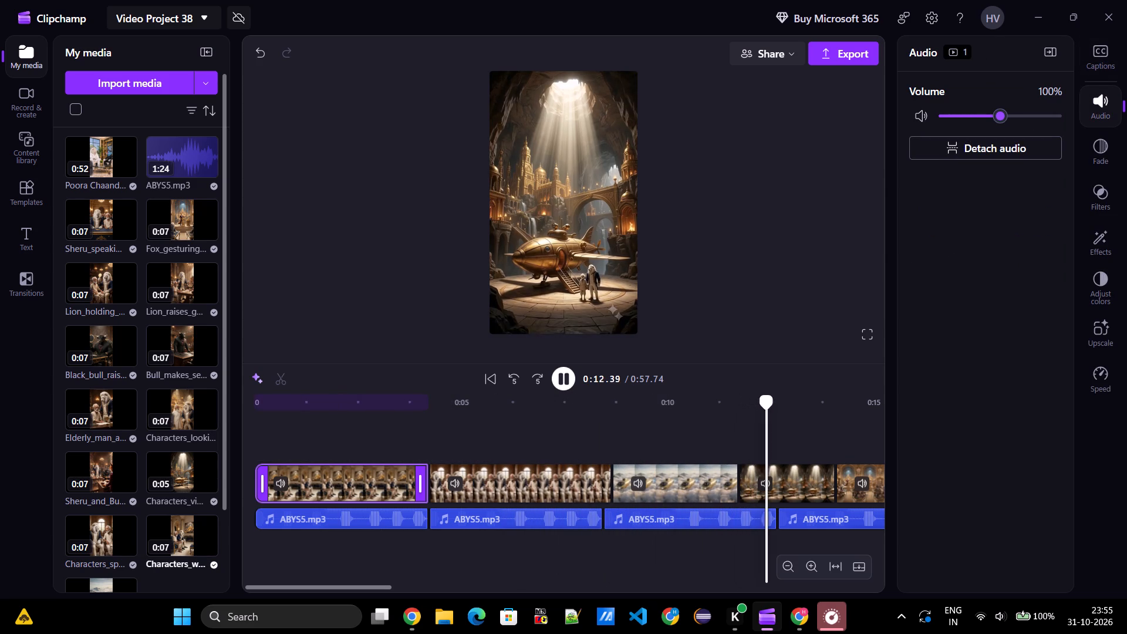
pyautogui.click(1012, 115)
pyautogui.moveTo(1012, 115); pyautogui.dragTo(1075, 121)
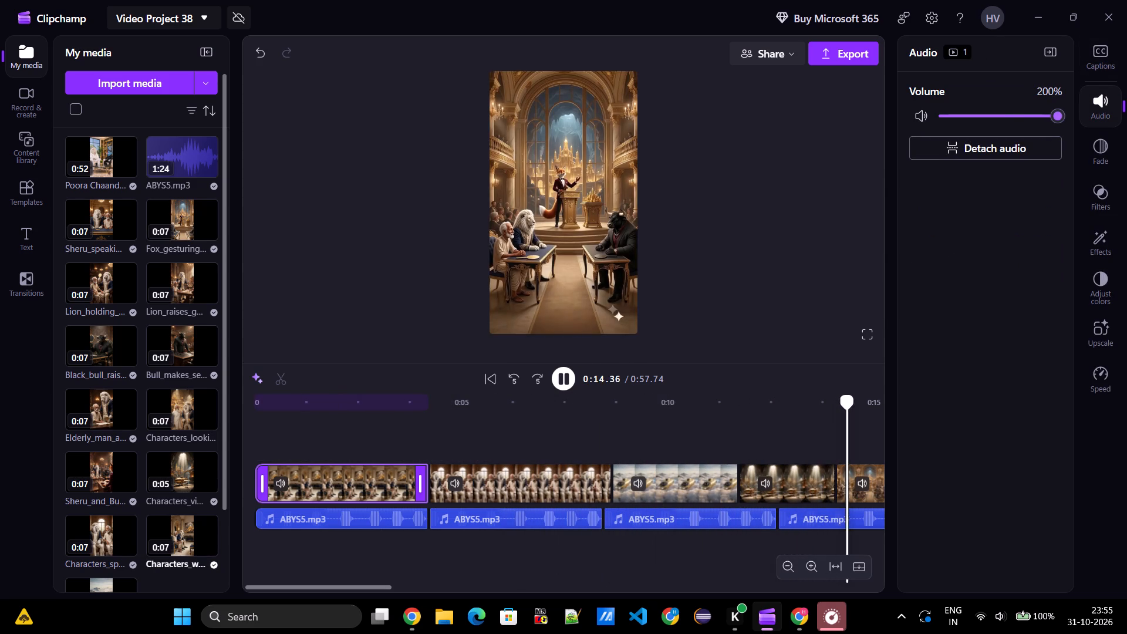
pyautogui.moveTo(1075, 121); pyautogui.dragTo(940, 117)
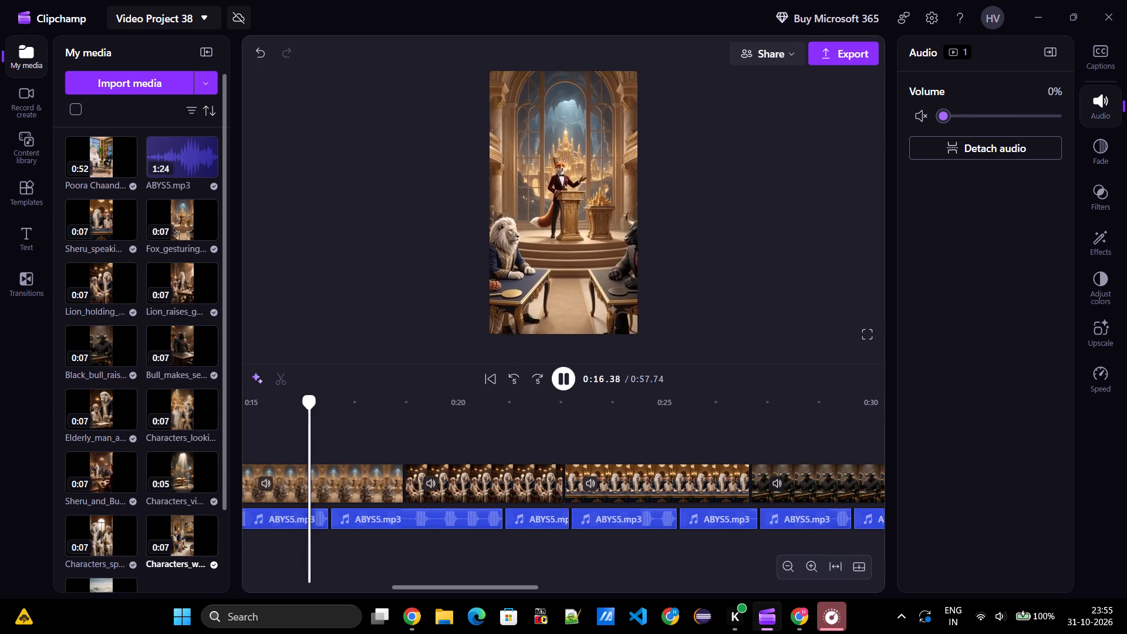
pyautogui.moveTo(940, 117); pyautogui.dragTo(964, 118)
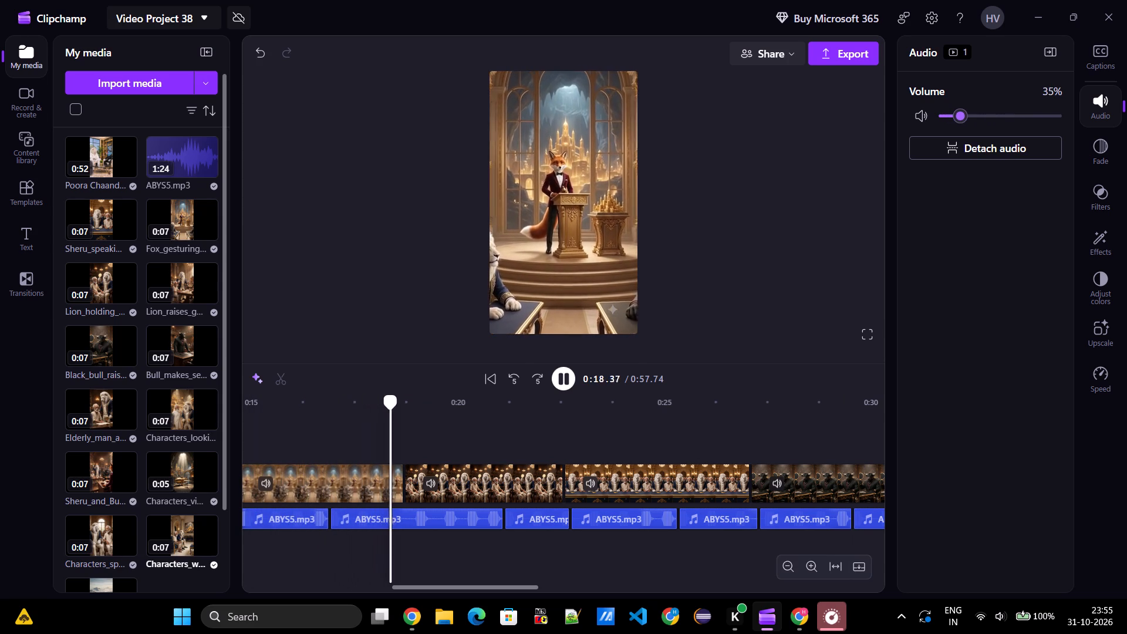
pyautogui.moveTo(964, 118); pyautogui.dragTo(969, 118)
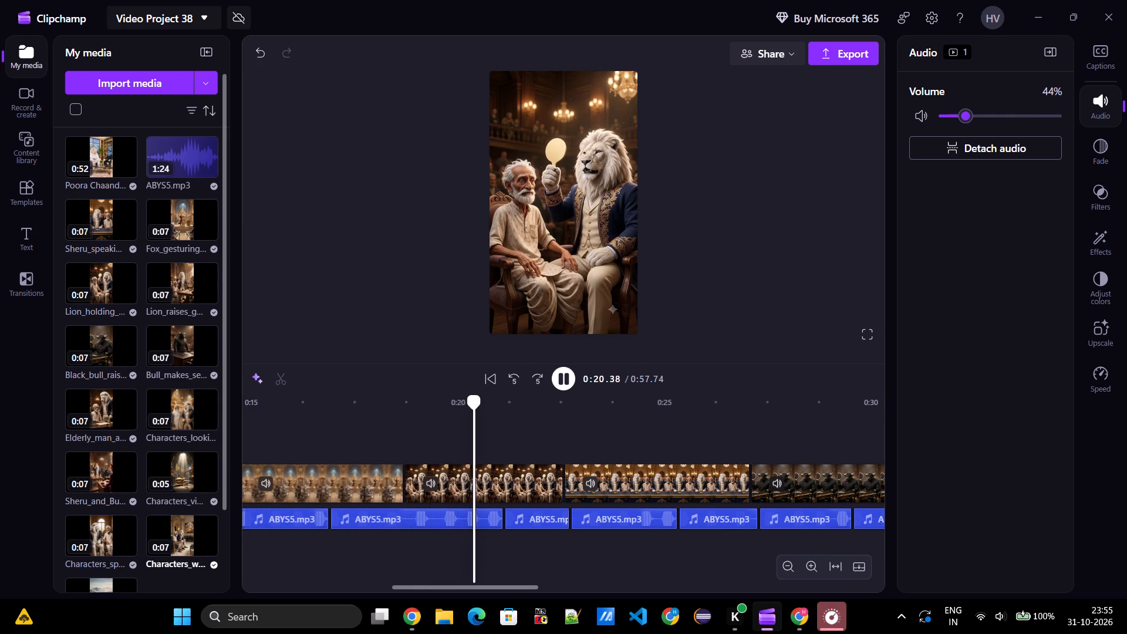
pyautogui.click(564, 372)
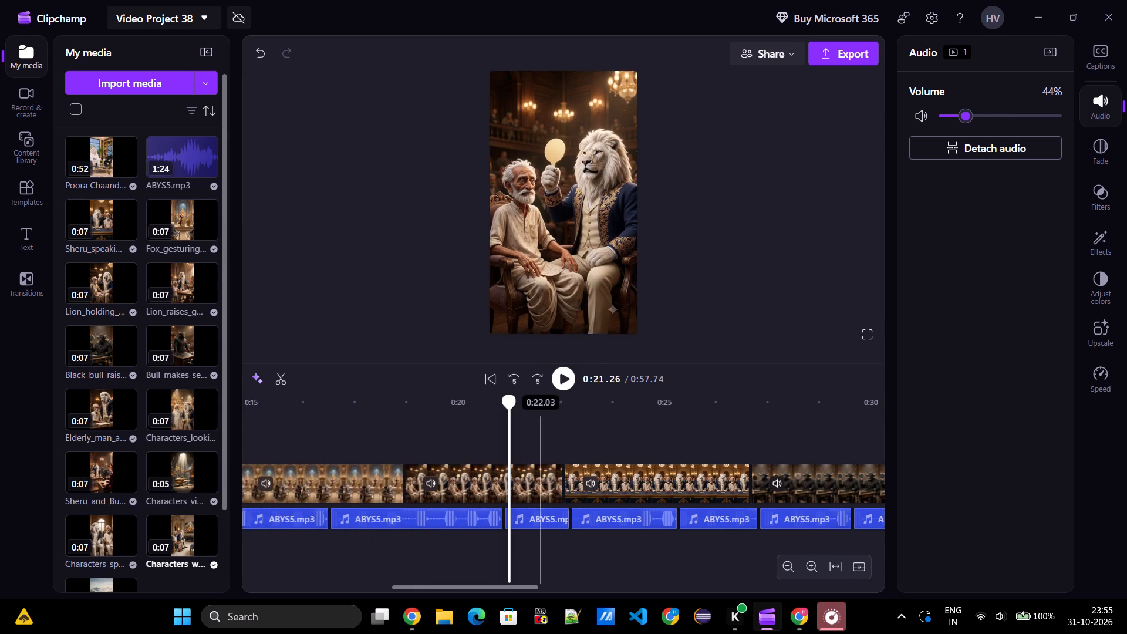
# Move the playhead back near the reel's start and play part of the first video clip to check its volume.
pyautogui.hscroll(9, 538, 443)
pyautogui.click(326, 430)
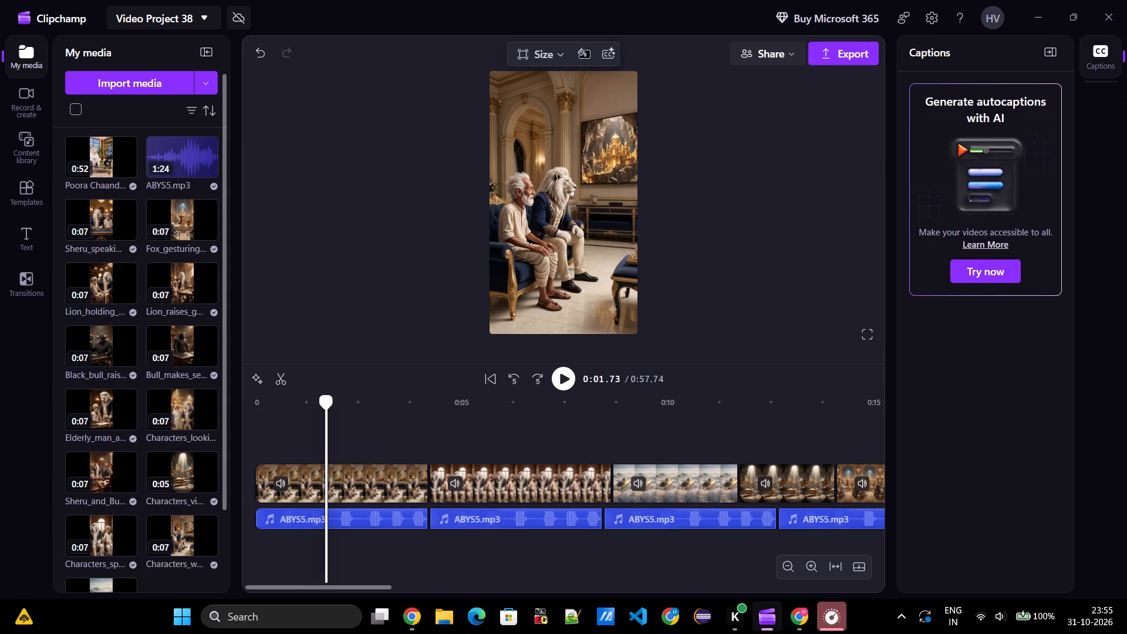
pyautogui.moveTo(329, 400); pyautogui.dragTo(240, 381)
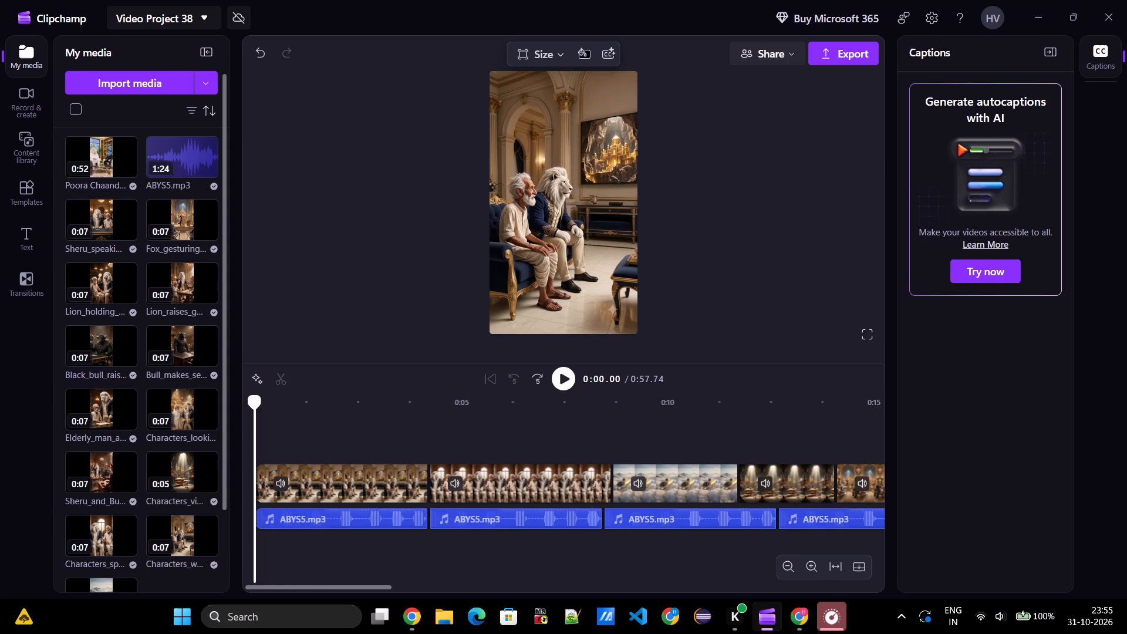
pyautogui.click(349, 483)
pyautogui.click(363, 434)
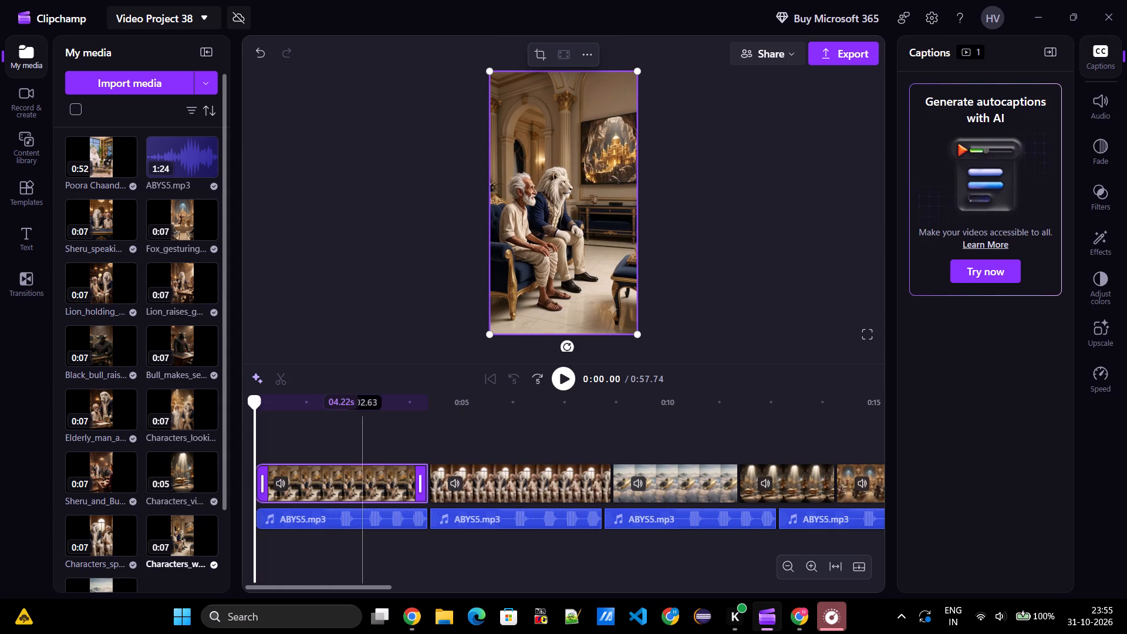
pyautogui.moveTo(362, 397); pyautogui.dragTo(320, 387)
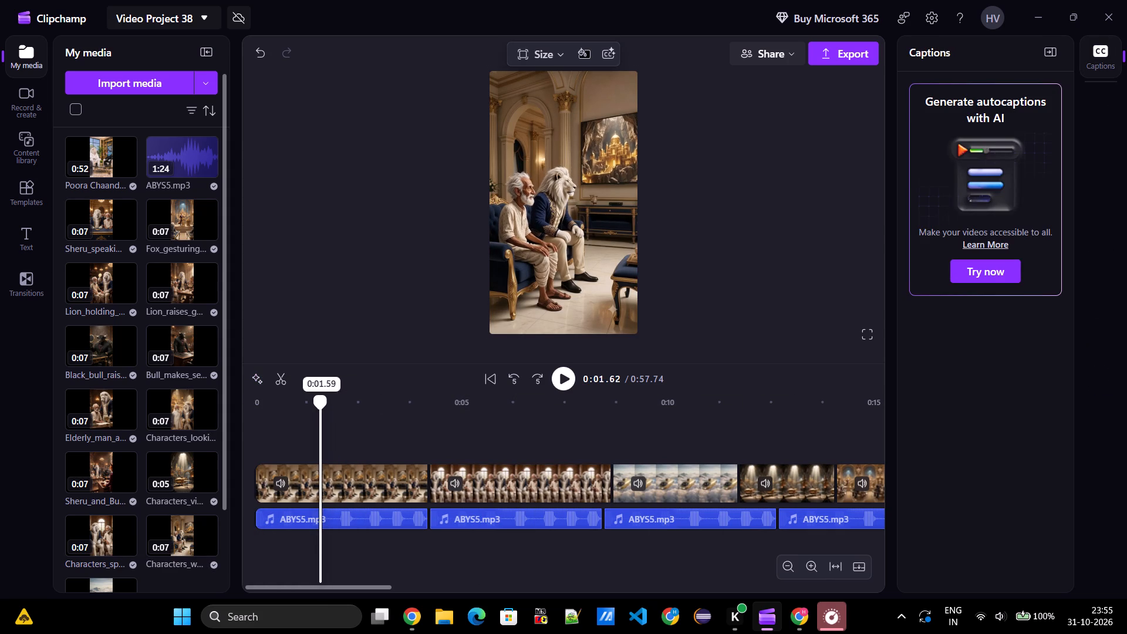
pyautogui.moveTo(320, 387); pyautogui.dragTo(299, 383)
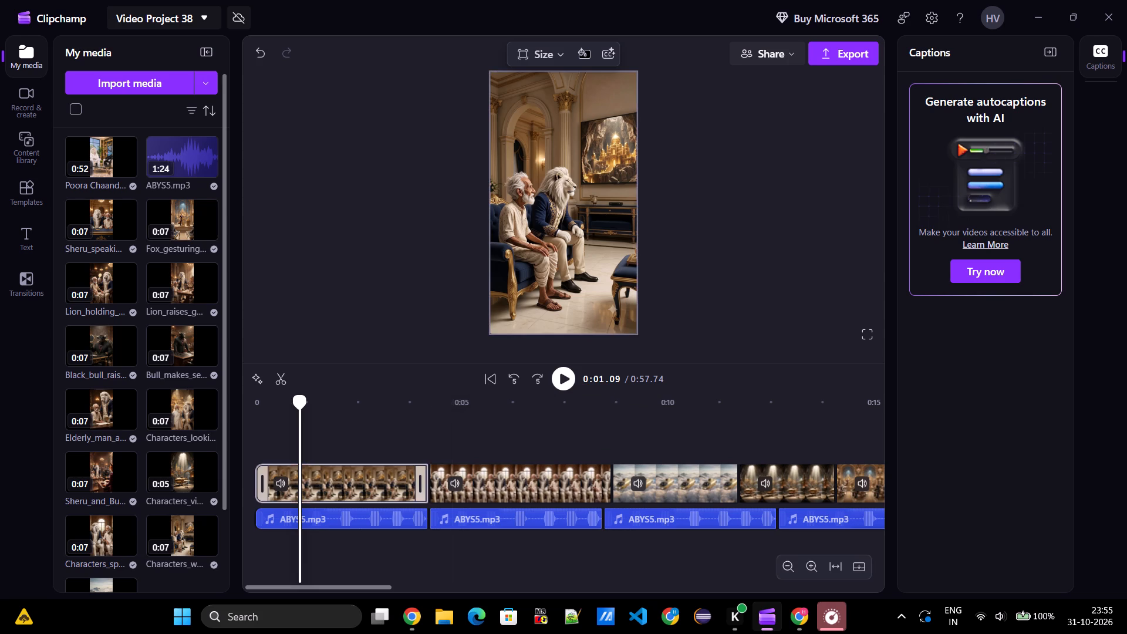
pyautogui.click(343, 480)
pyautogui.click(1115, 93)
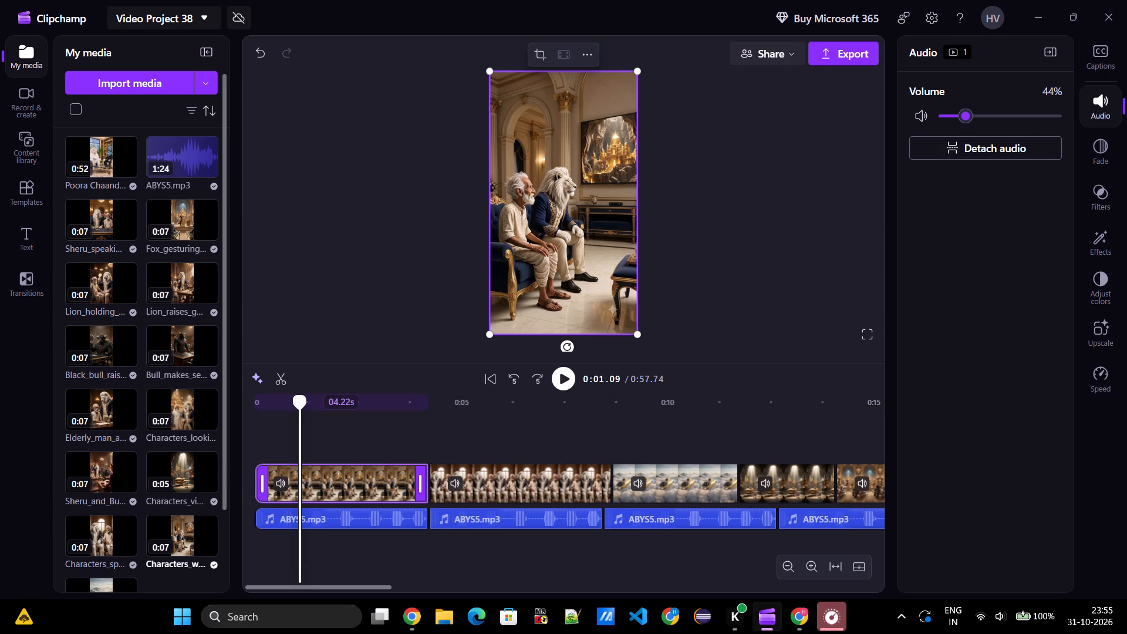
pyautogui.click(559, 383)
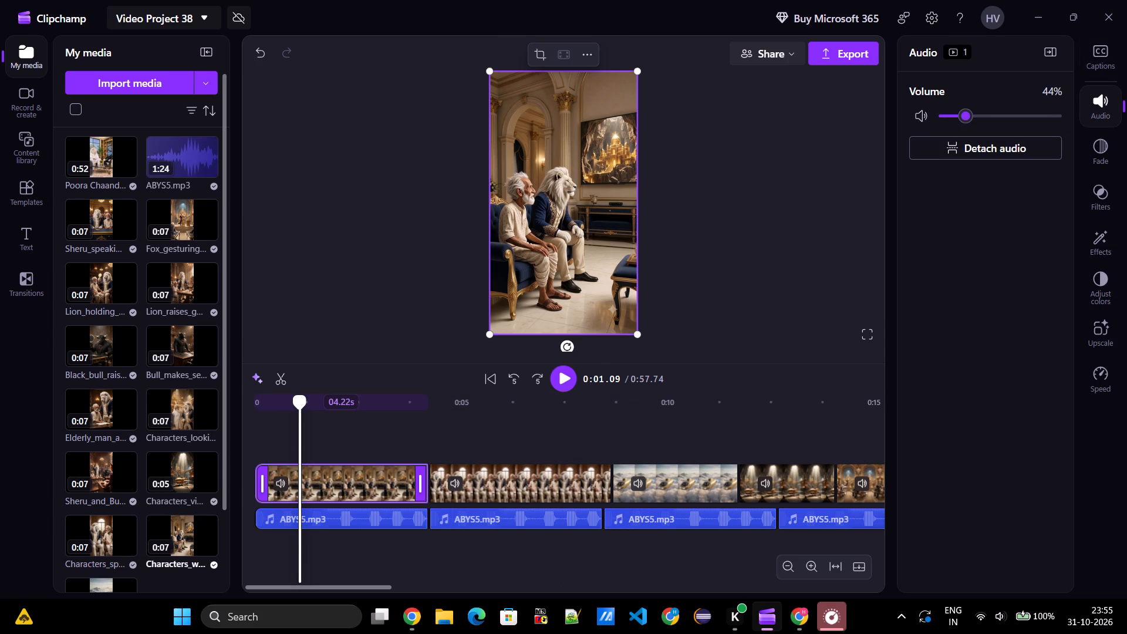
pyautogui.click(559, 383)
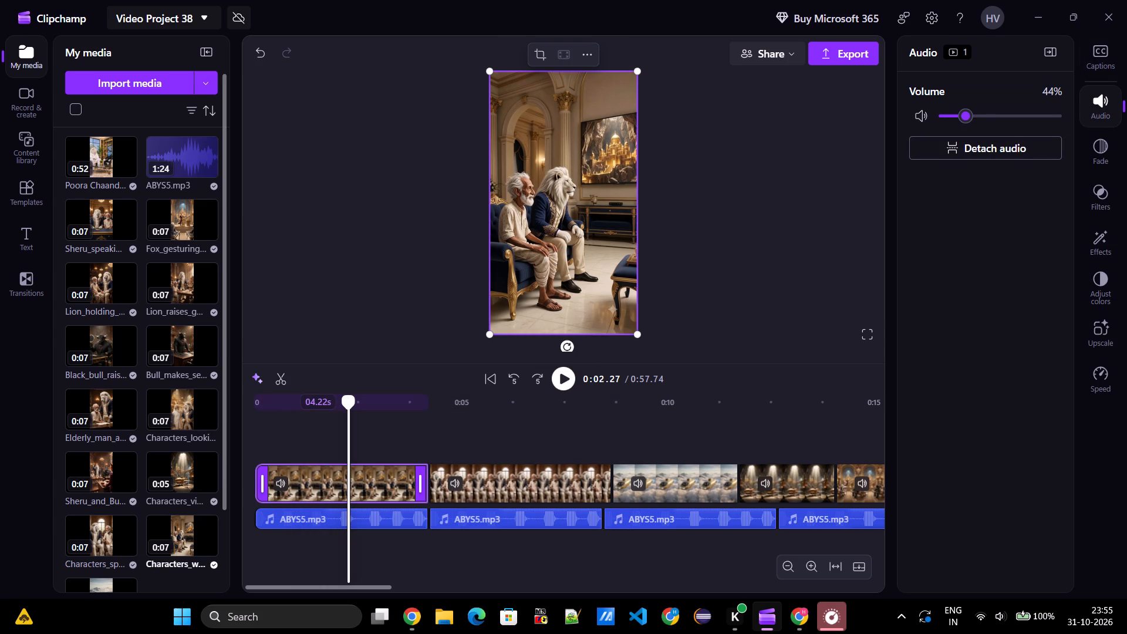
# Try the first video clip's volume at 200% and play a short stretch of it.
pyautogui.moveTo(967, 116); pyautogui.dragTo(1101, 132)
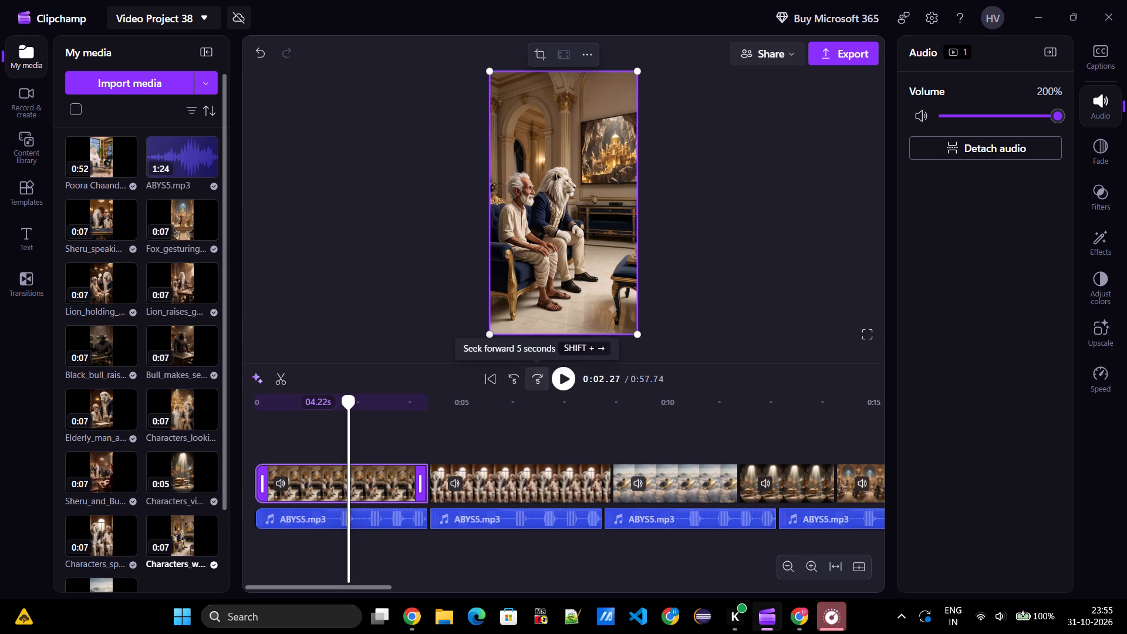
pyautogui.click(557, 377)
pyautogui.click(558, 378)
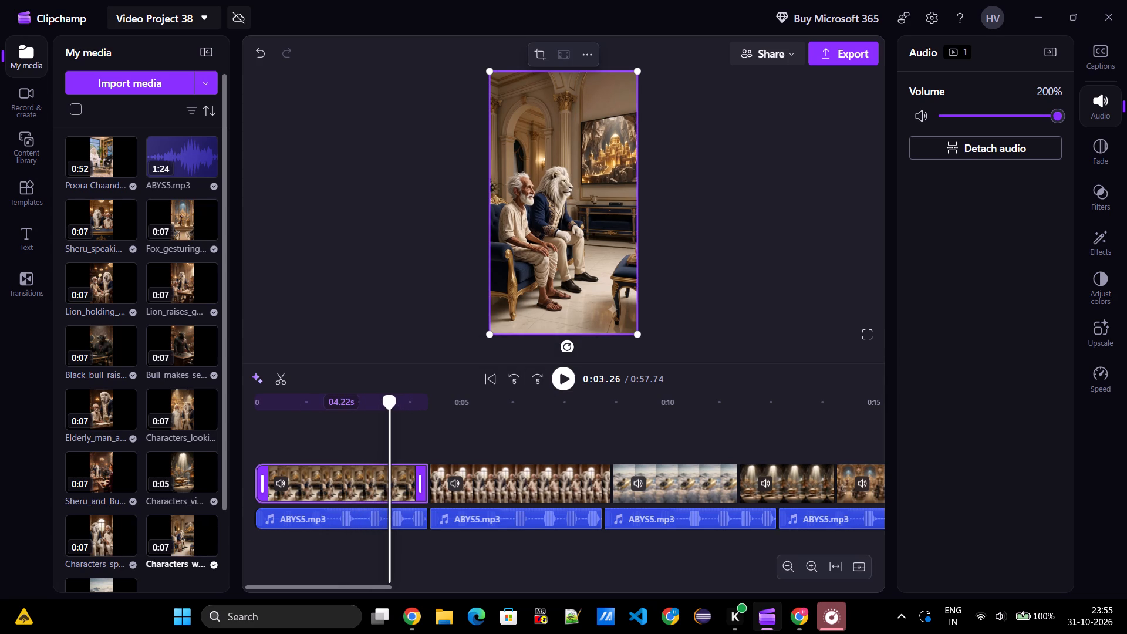
# Set the first video clip's volume to 145%.
pyautogui.click(1003, 114)
pyautogui.moveTo(1003, 114); pyautogui.dragTo(1020, 115)
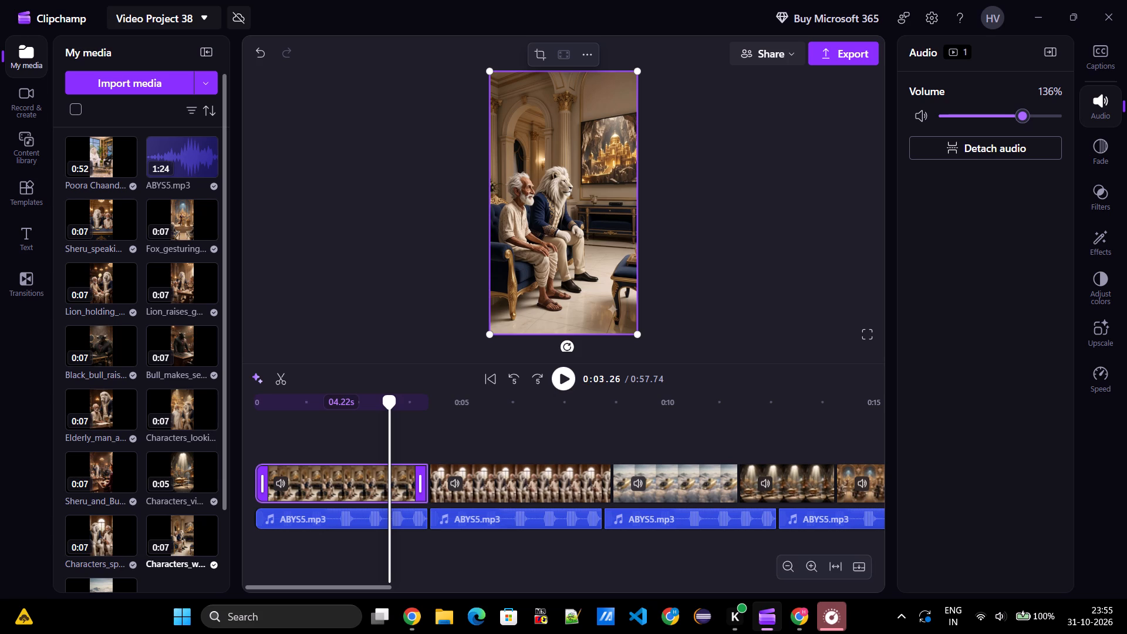
pyautogui.moveTo(1020, 115); pyautogui.dragTo(1025, 115)
pyautogui.moveTo(1025, 115); pyautogui.dragTo(1027, 115)
pyautogui.moveTo(1027, 115); pyautogui.dragTo(1028, 116)
pyautogui.moveTo(1028, 116); pyautogui.dragTo(1025, 116)
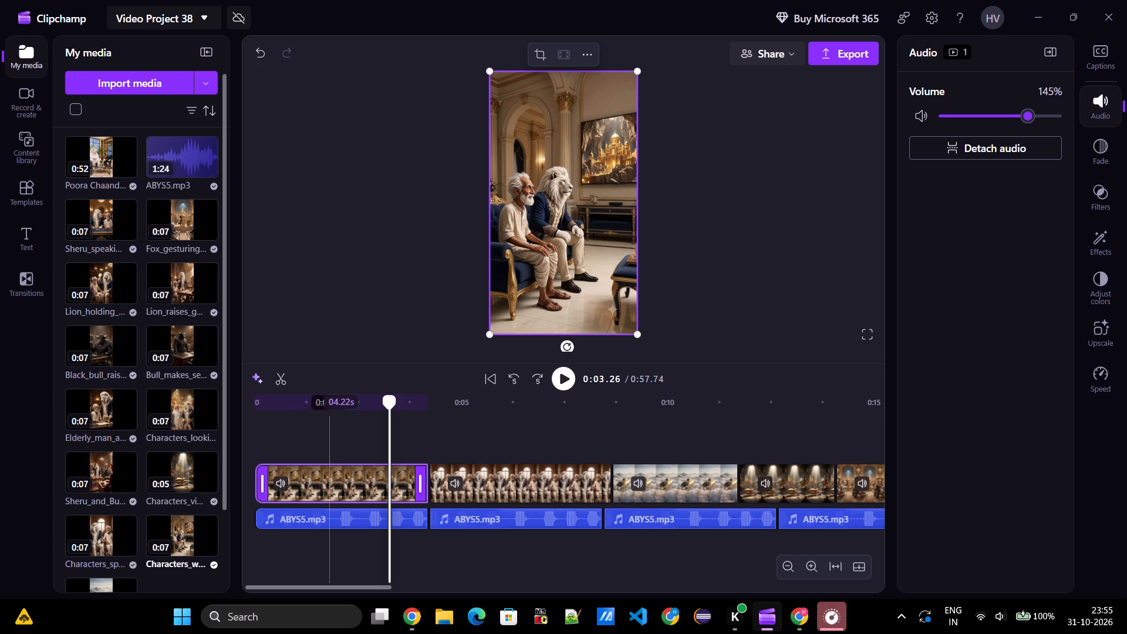
# Replay the reel from 0:00 through the opening clips to check the voice and music balance.
pyautogui.moveTo(387, 397); pyautogui.dragTo(231, 386)
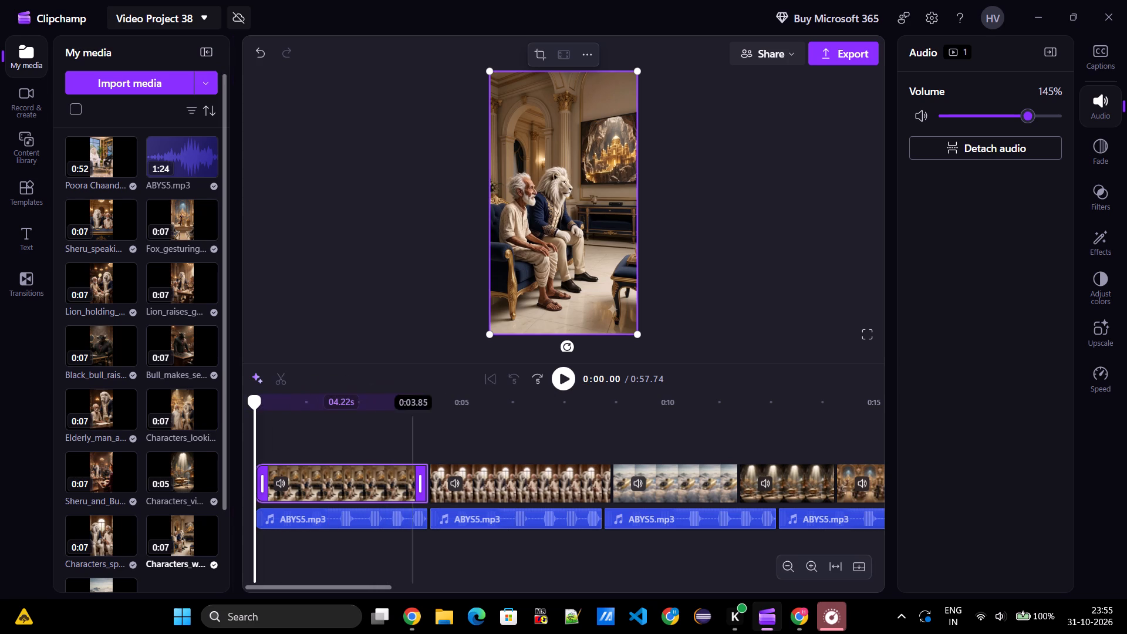
pyautogui.click(567, 366)
pyautogui.click(566, 382)
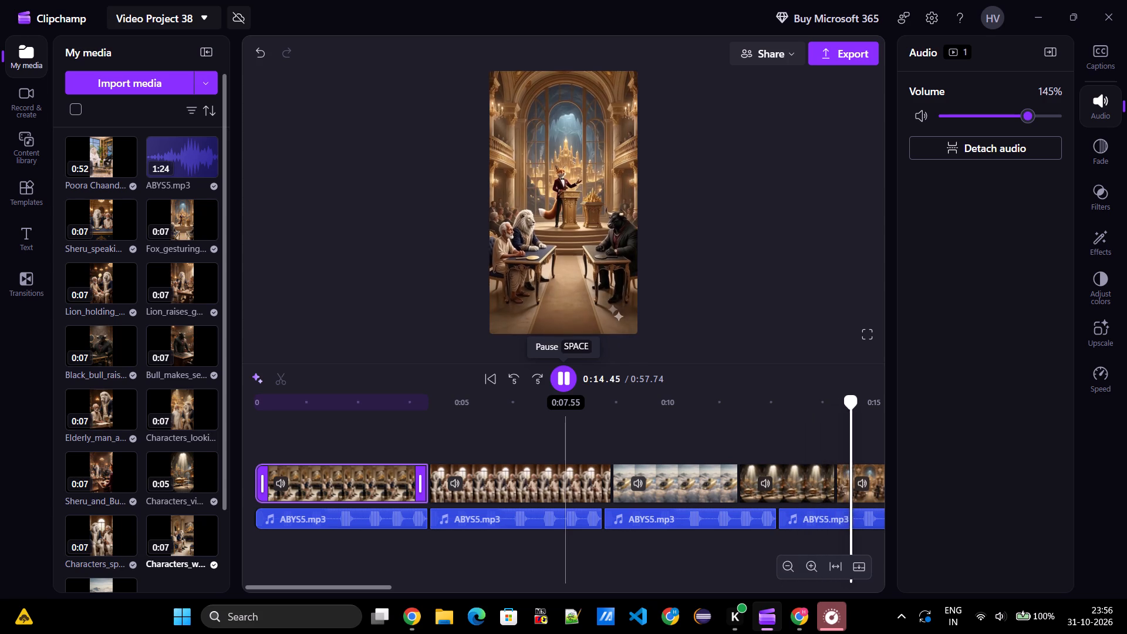
pyautogui.click(566, 382)
# Set the volume of the second video clip, showing the lion and the elderly man seated, to 149%.
pyautogui.hscroll(3, 542, 436)
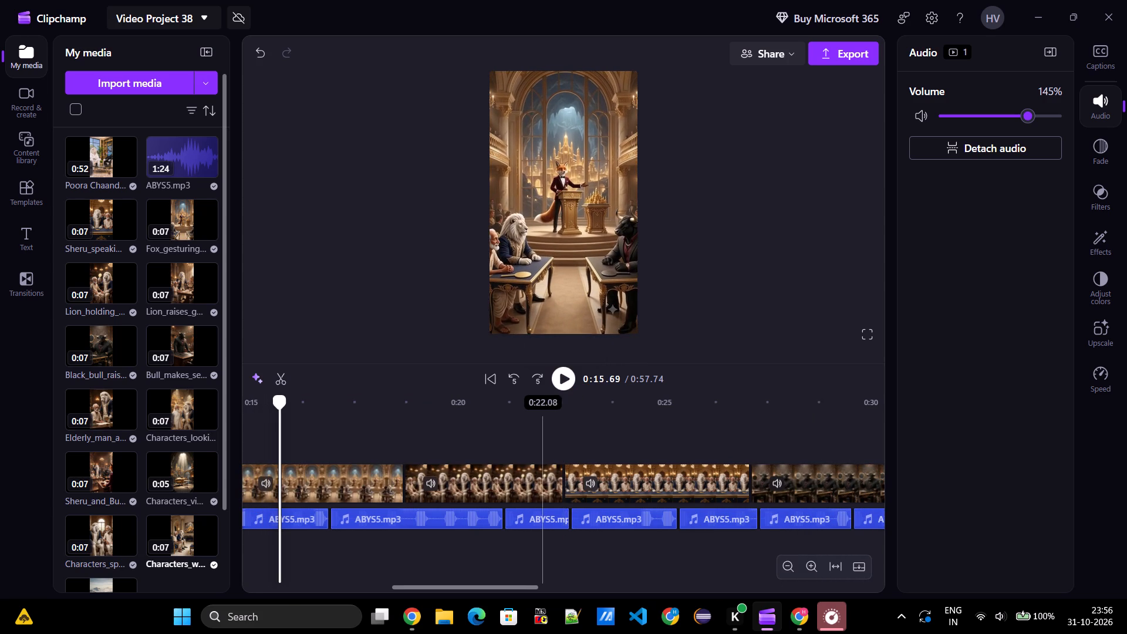
pyautogui.hscroll(10, 542, 436)
pyautogui.click(522, 503)
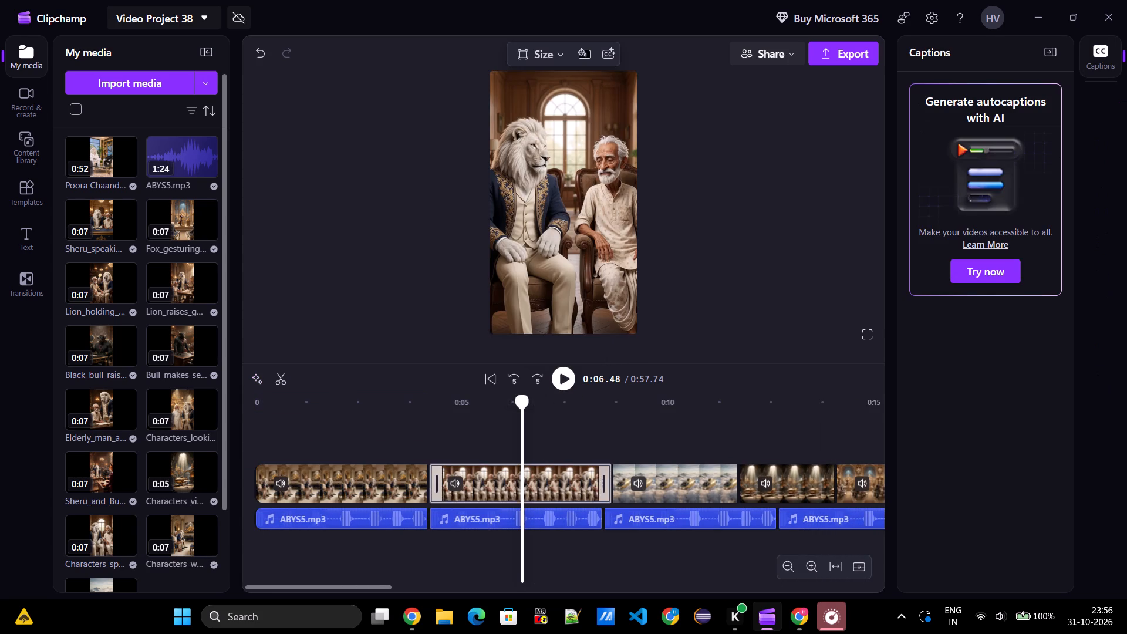
pyautogui.click(508, 480)
pyautogui.click(1100, 103)
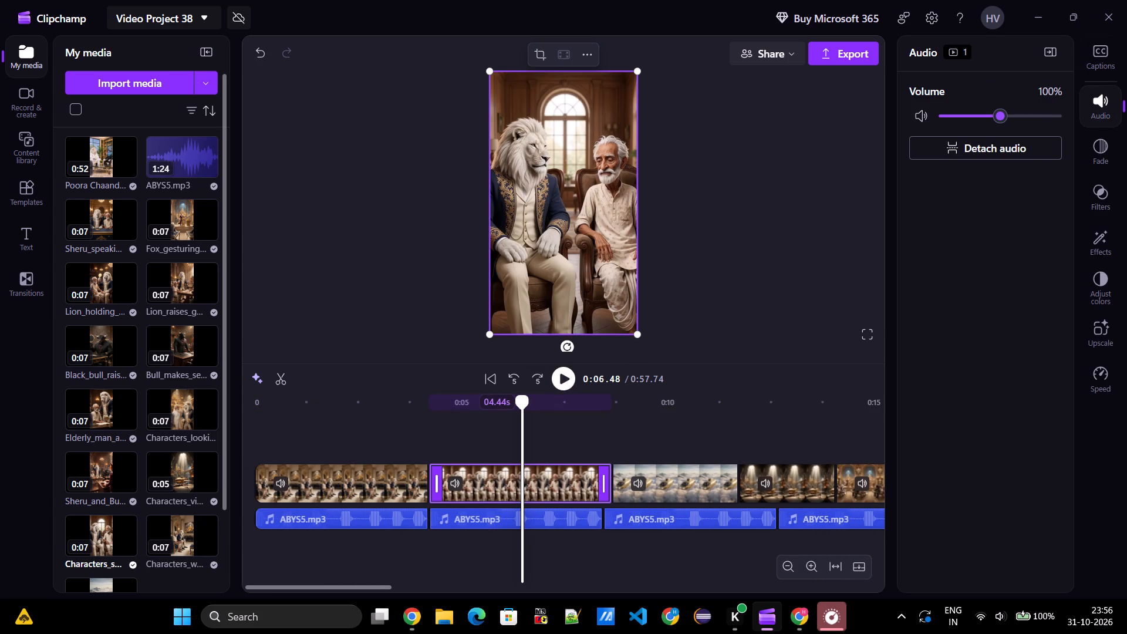
pyautogui.click(1020, 114)
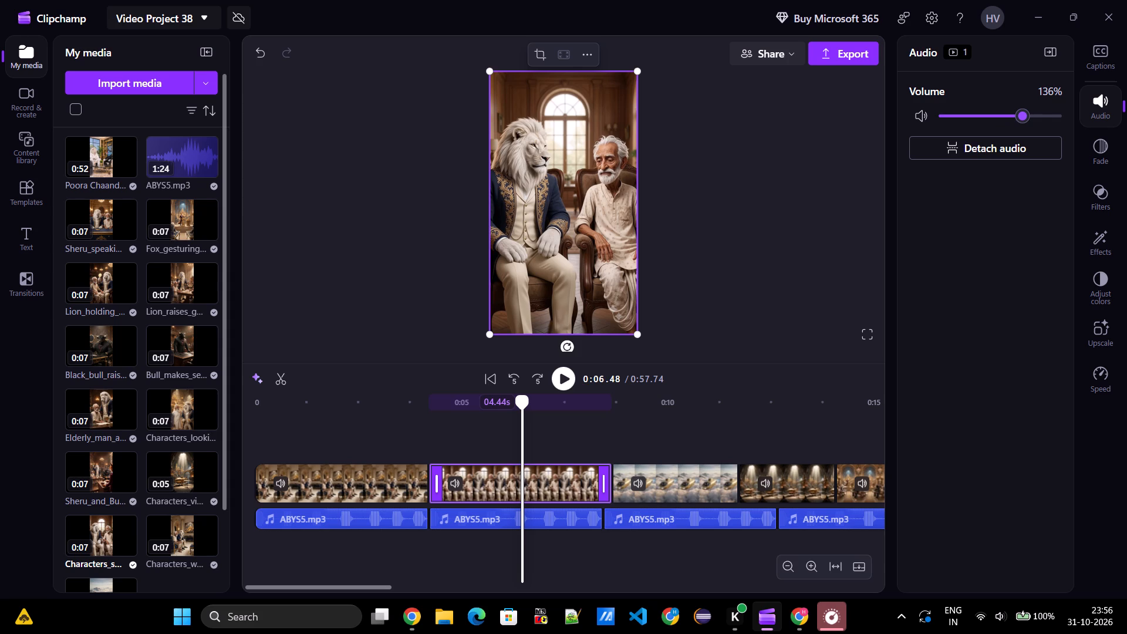
pyautogui.click(1031, 116)
pyautogui.click(1031, 116)
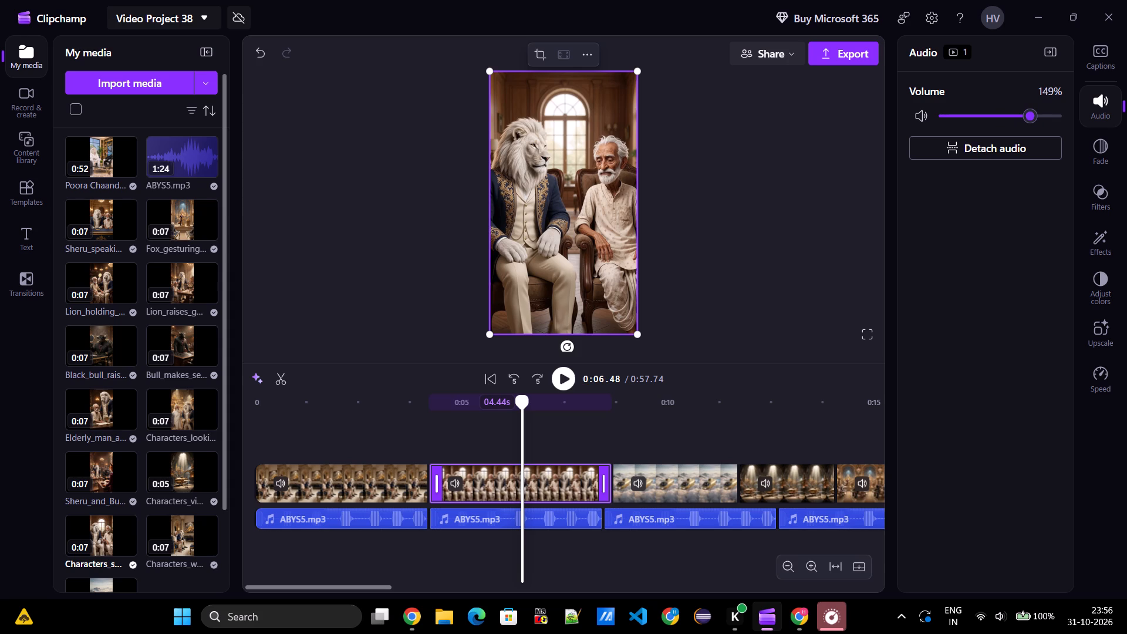
# Set the third video clip's volume to 148%.
pyautogui.click(660, 468)
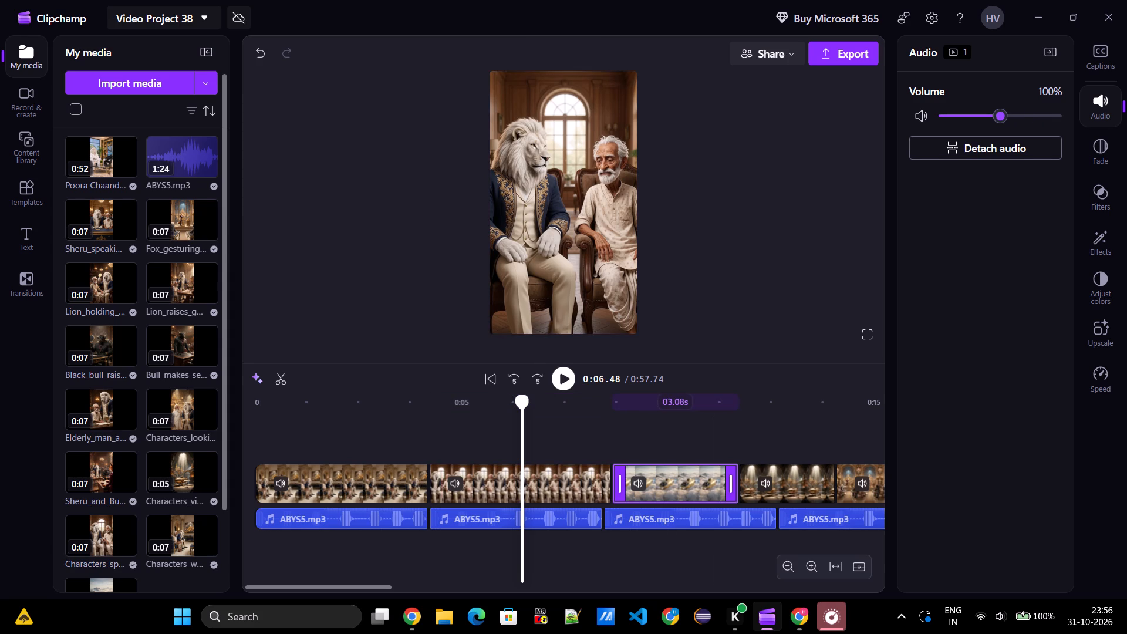
pyautogui.click(1014, 116)
pyautogui.click(1022, 116)
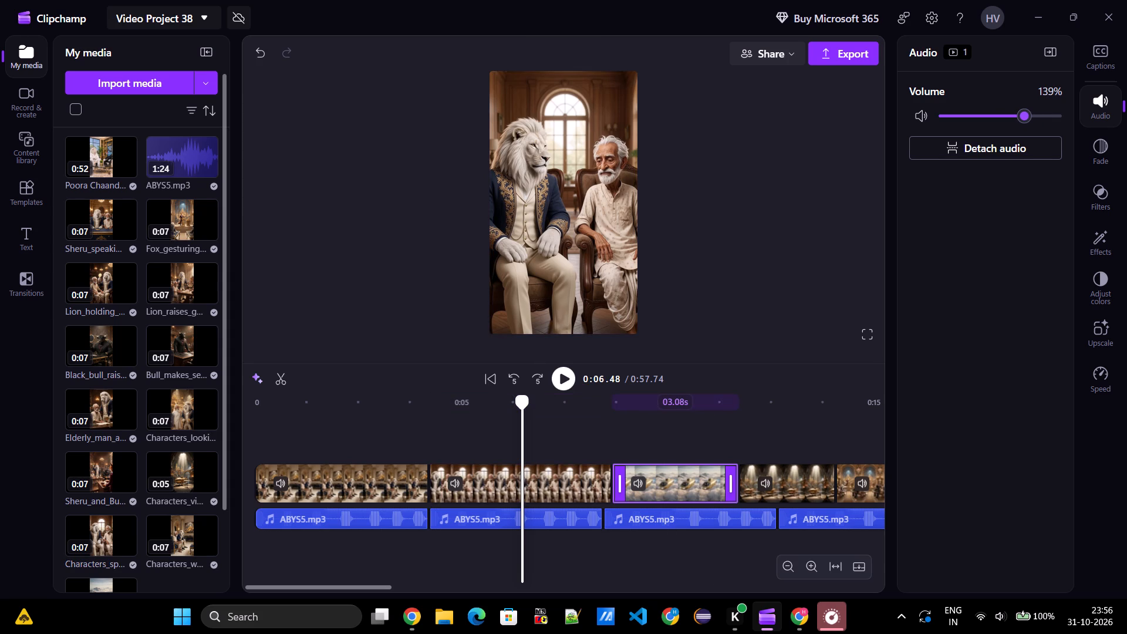
pyautogui.click(1030, 116)
pyautogui.click(1030, 116)
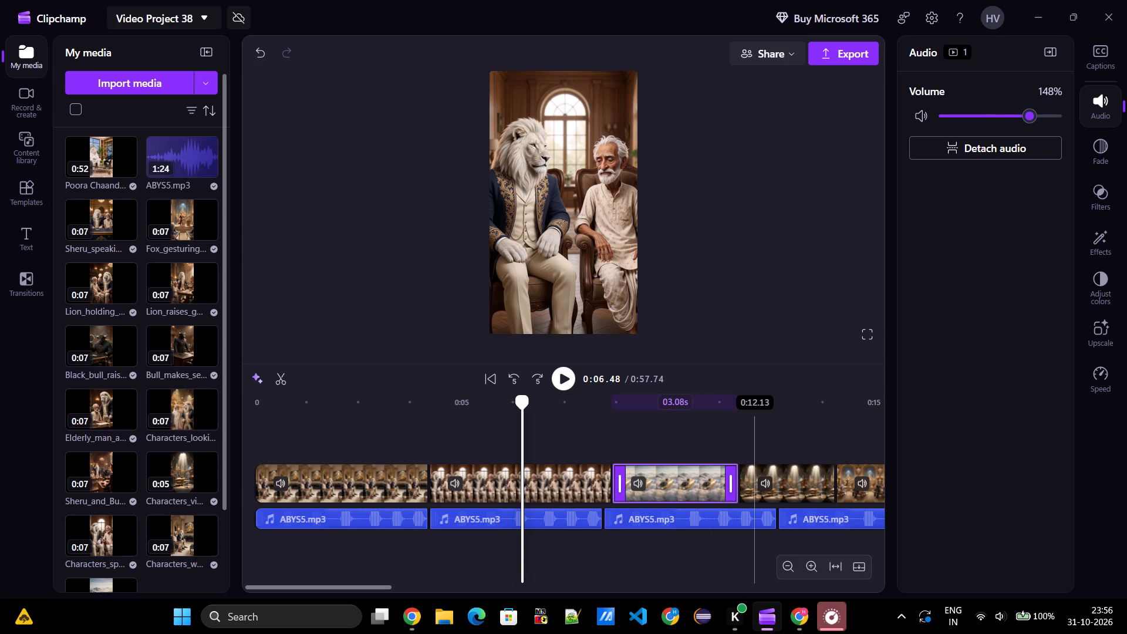
# Set the volume of the fourth video clip, the spotlit hall shot, to 142%.
pyautogui.click(790, 474)
pyautogui.click(1018, 114)
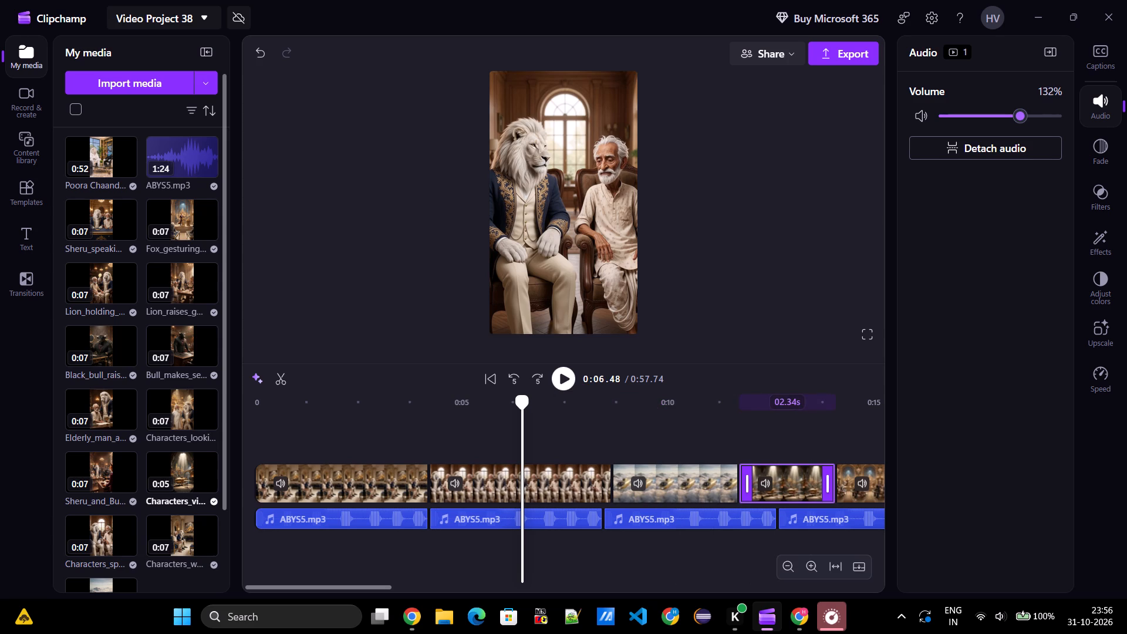
pyautogui.moveTo(1018, 114); pyautogui.dragTo(1024, 114)
# Set the volume of the fifth video clip, the fox gesturing at the podium, to 145%.
pyautogui.hscroll(-2, 684, 382)
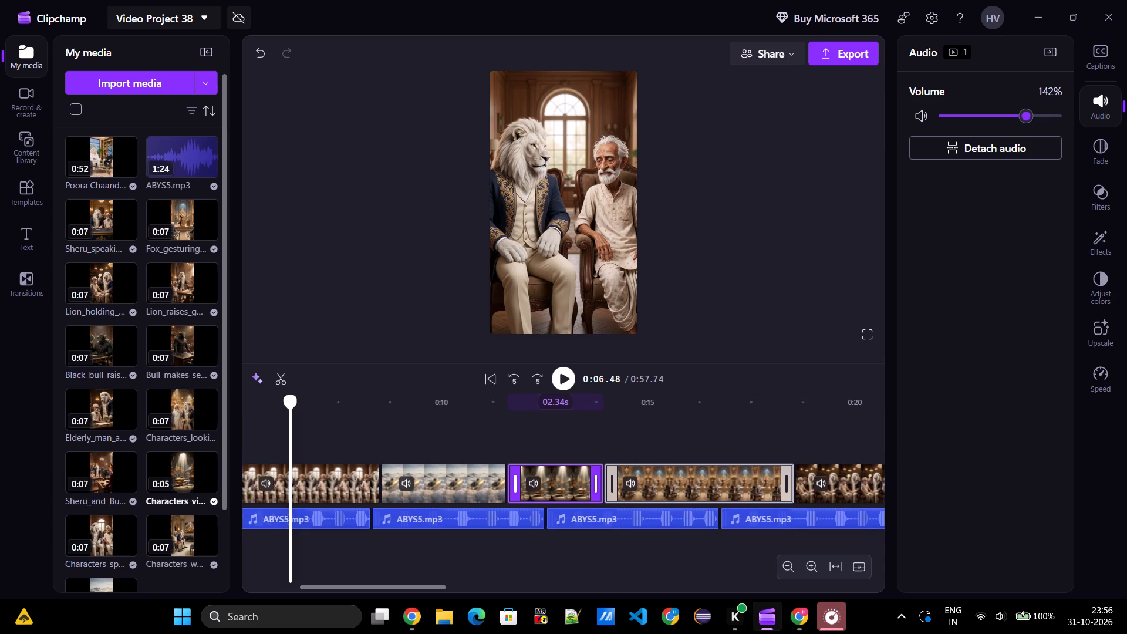
pyautogui.hscroll(-1, 684, 489)
pyautogui.click(650, 473)
pyautogui.click(1020, 114)
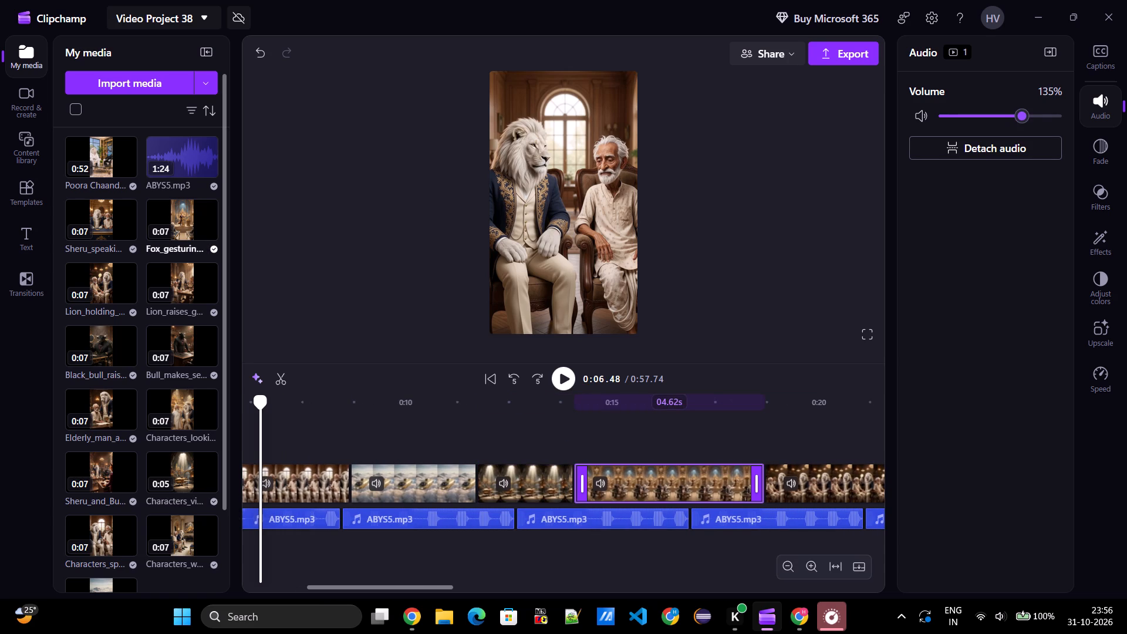
pyautogui.moveTo(1020, 114); pyautogui.dragTo(1025, 113)
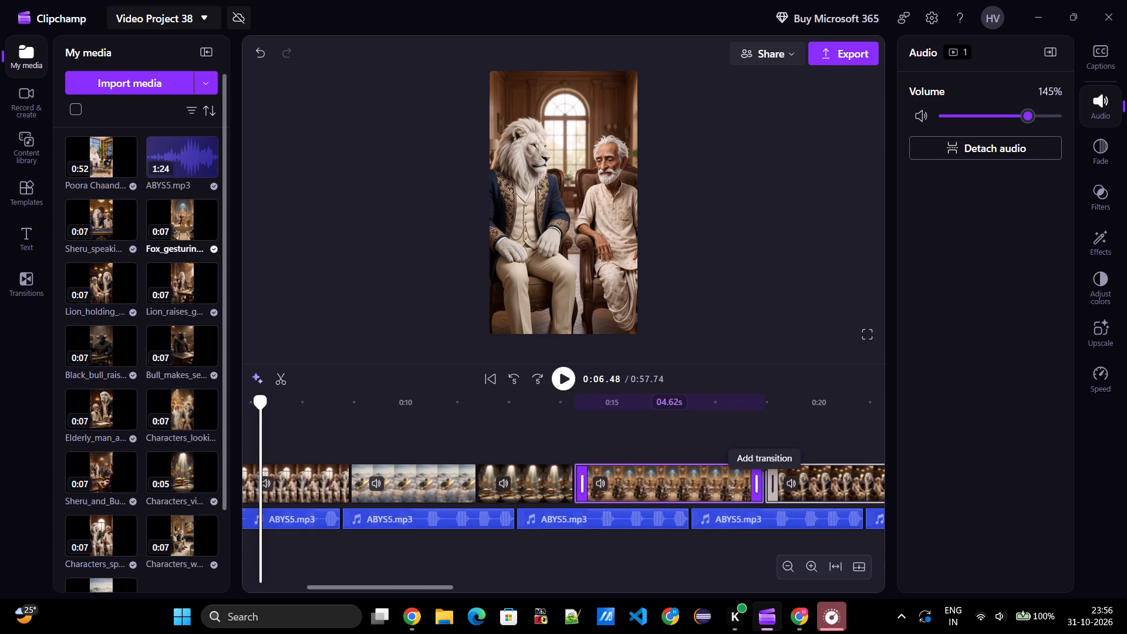
# Set the volume of the sixth video clip, the Lion_holding shot, to 147%.
pyautogui.click(831, 487)
pyautogui.hscroll(-1, 892, 327)
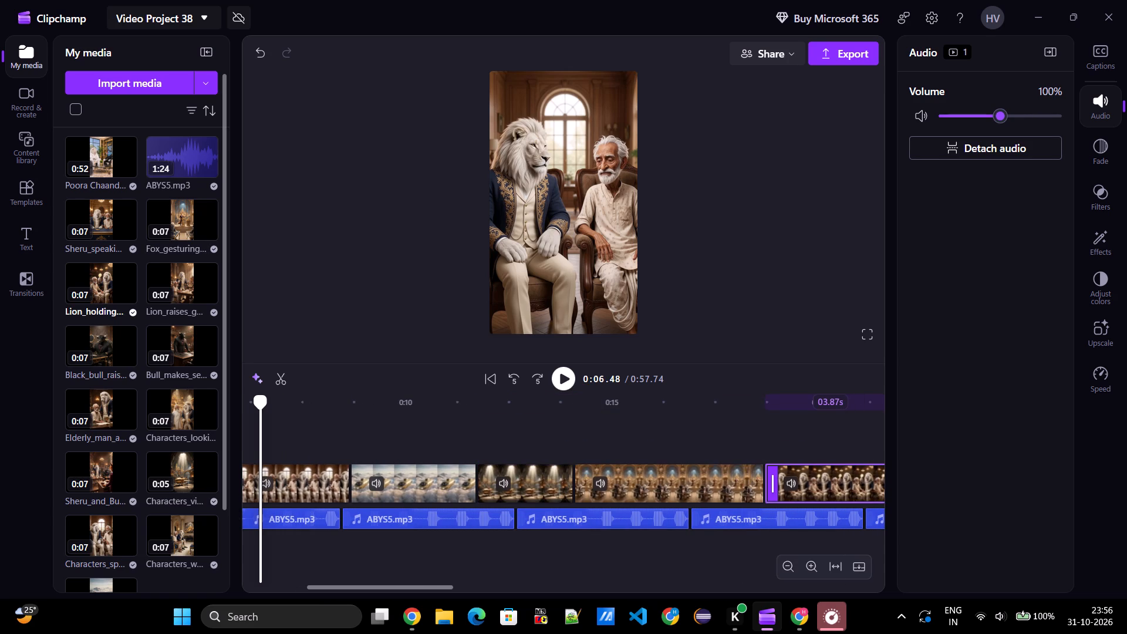
pyautogui.click(1019, 114)
pyautogui.click(1025, 114)
# Set the volume of the seventh video clip, the Sheru speaking shot, to 147%.
pyautogui.hscroll(-2, 909, 292)
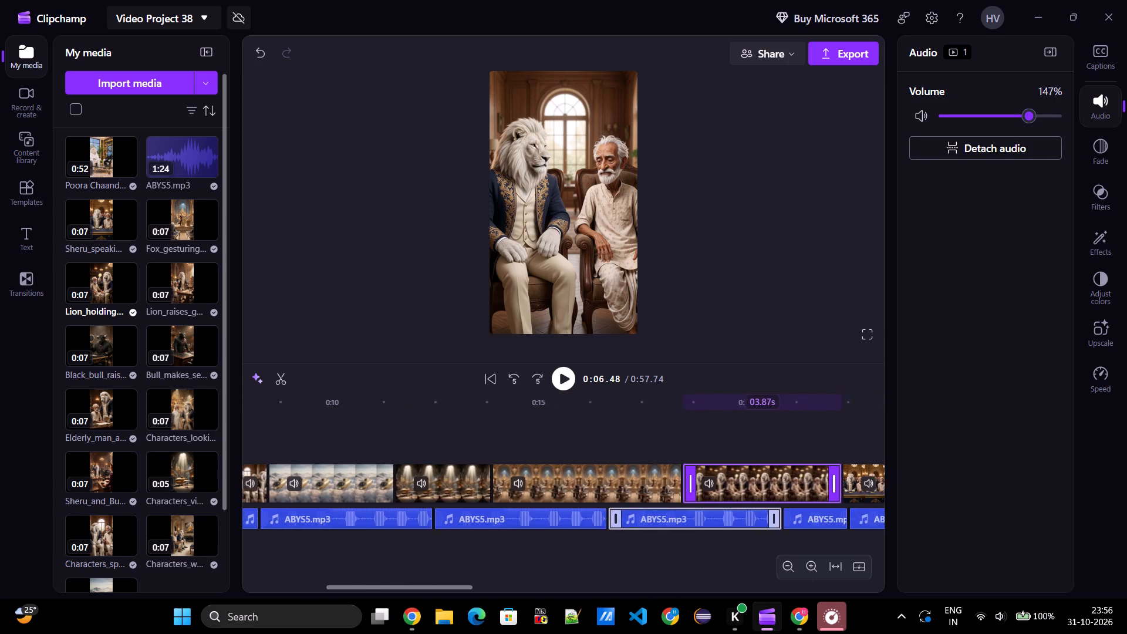
pyautogui.hscroll(-2, 702, 508)
pyautogui.click(466, 478)
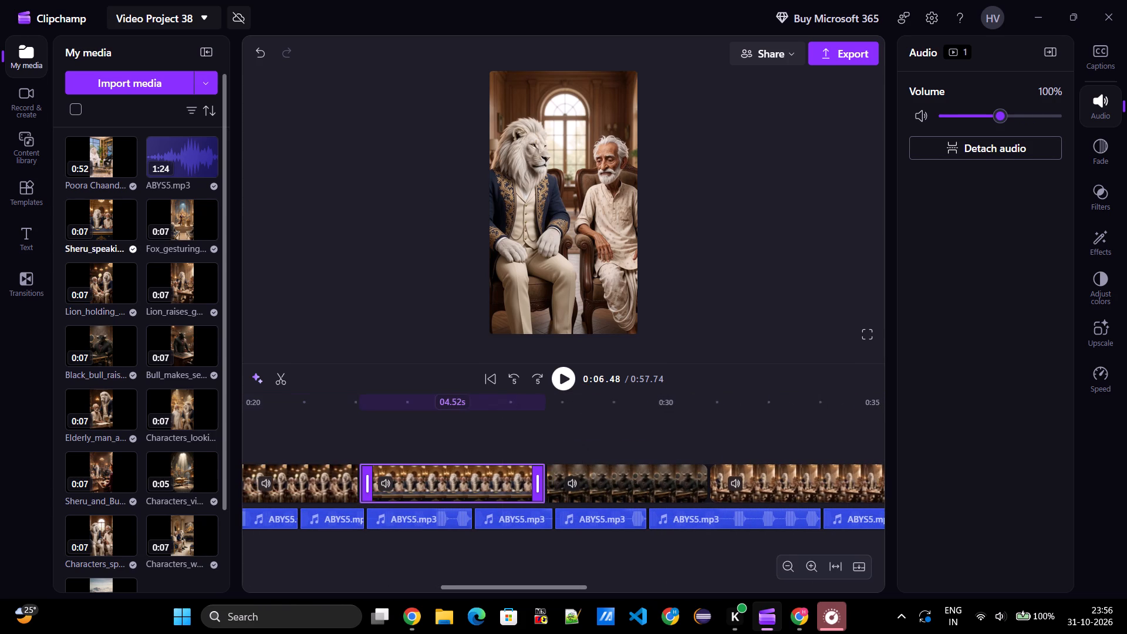
pyautogui.click(1027, 118)
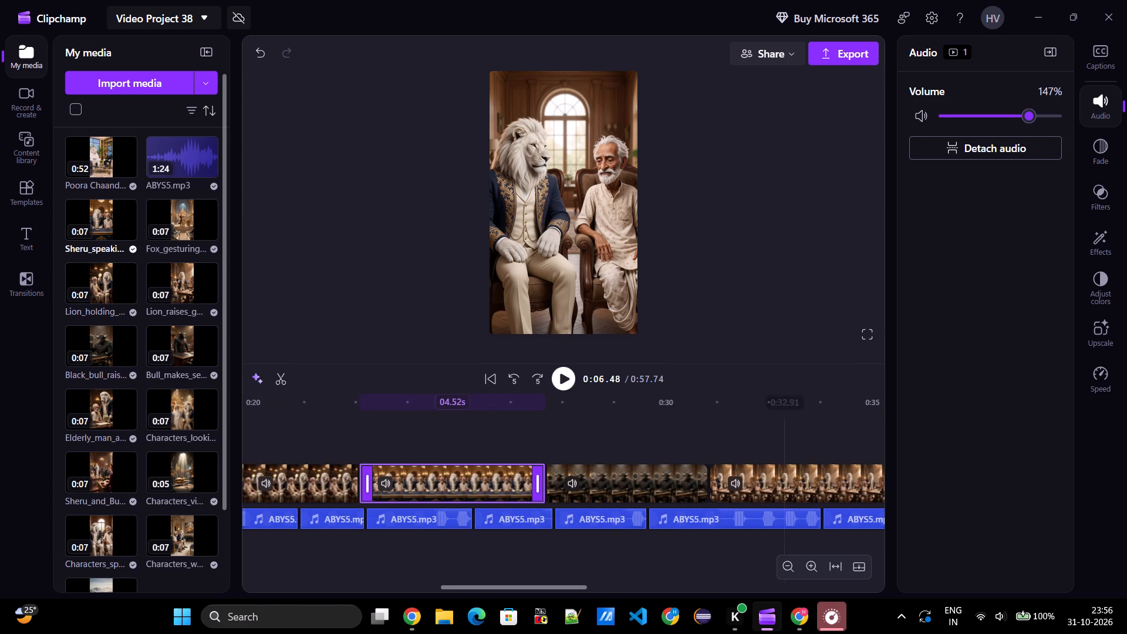
# Set the volume of the eighth video clip, the black bull shot, to 143%.
pyautogui.click(632, 490)
pyautogui.click(1024, 116)
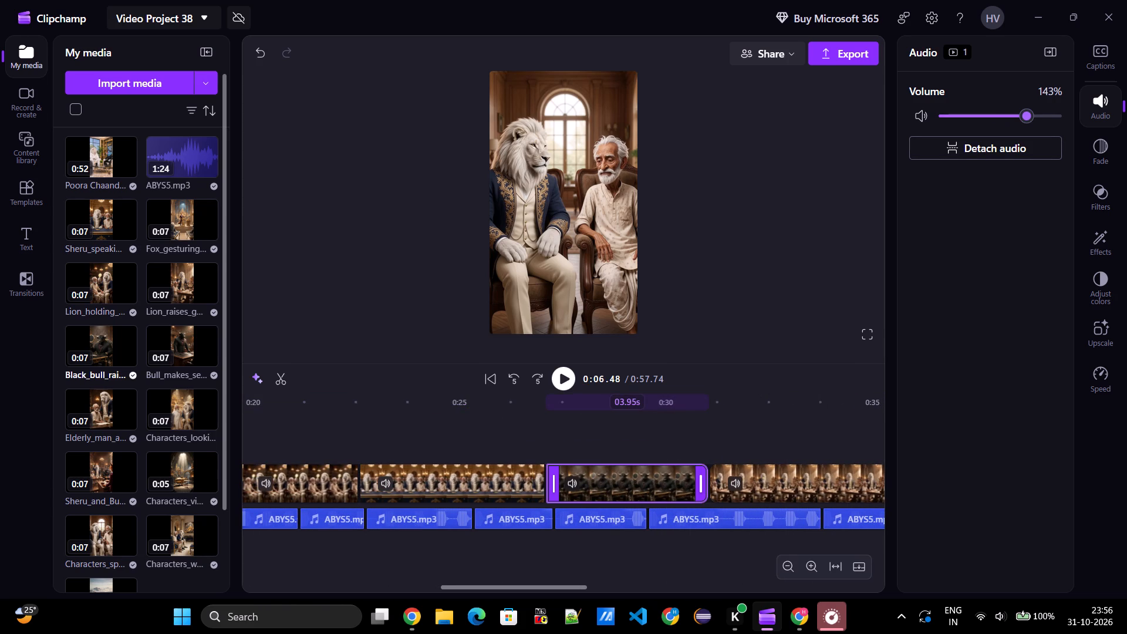
# Set the volume of the ninth video clip, the Lion_raises shot, to 147%.
pyautogui.click(772, 474)
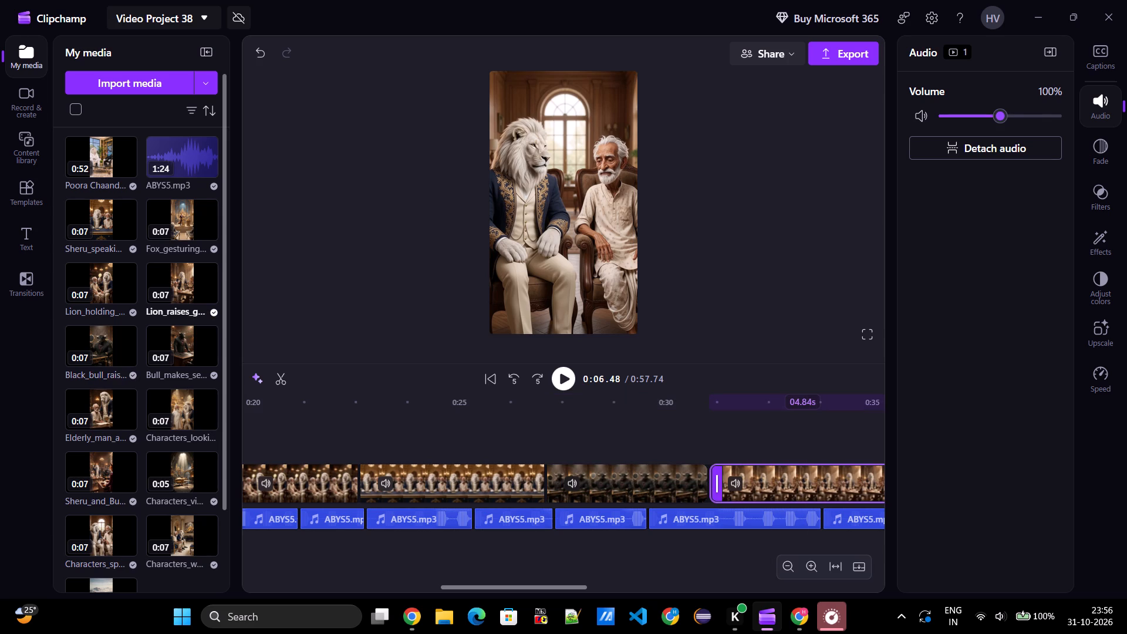
pyautogui.click(1021, 115)
pyautogui.click(1021, 115)
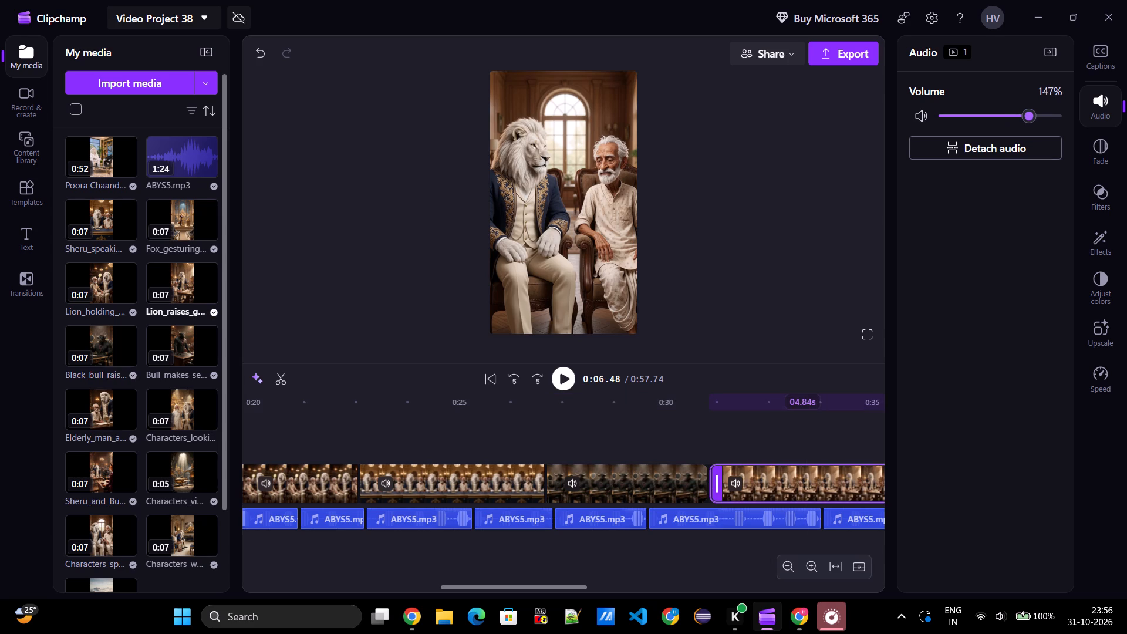
# Set the volume of the tenth video clip, the Bull_makes shot, to 141%.
pyautogui.hscroll(-1, 762, 381)
pyautogui.keyDown('ctrl'); pyautogui.scroll(-1, 679, 475); pyautogui.keyUp('ctrl')
pyautogui.keyDown('ctrl'); pyautogui.hscroll(-1, 676, 478); pyautogui.keyUp('ctrl')
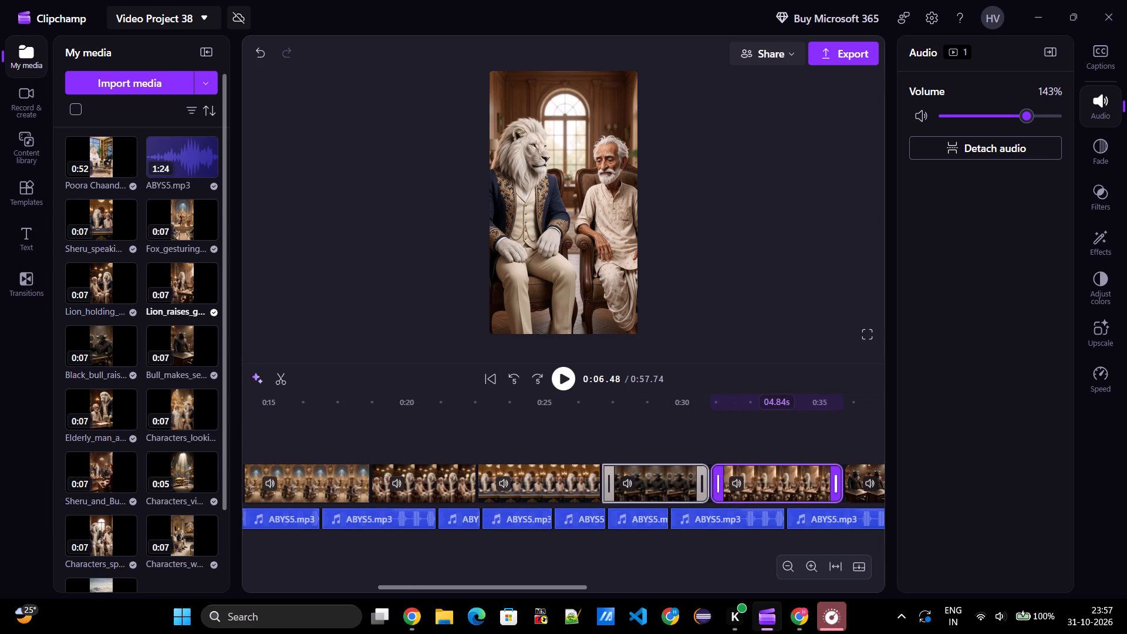
pyautogui.keyDown('ctrl'); pyautogui.hscroll(-1, 670, 481); pyautogui.keyUp('ctrl')
pyautogui.hscroll(-1, 670, 481)
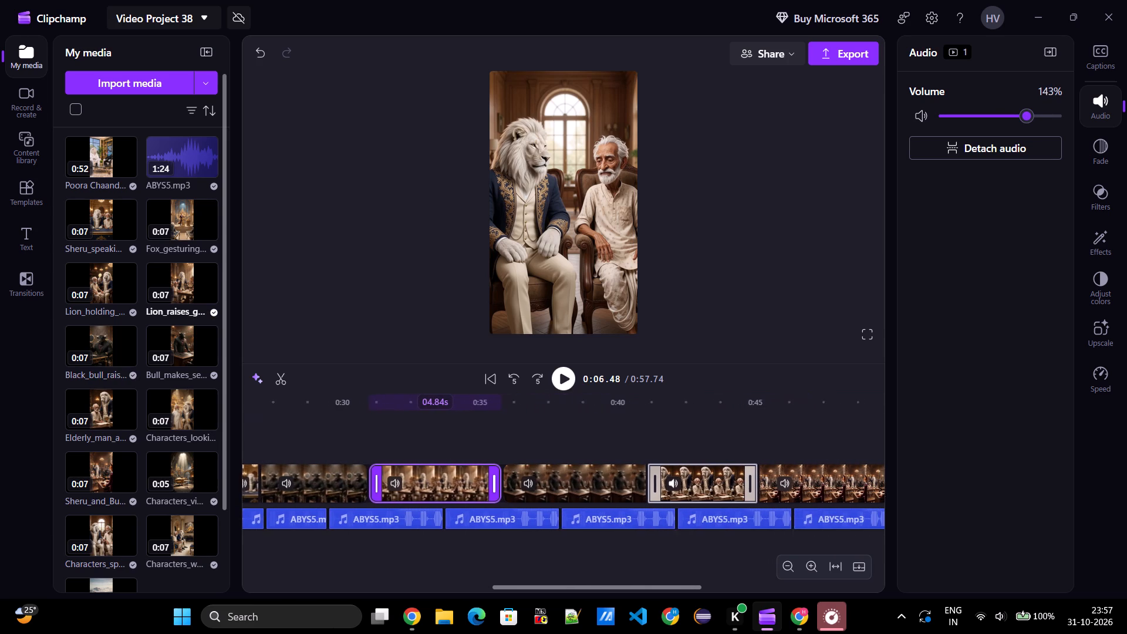
pyautogui.hscroll(-2, 670, 481)
pyautogui.click(480, 480)
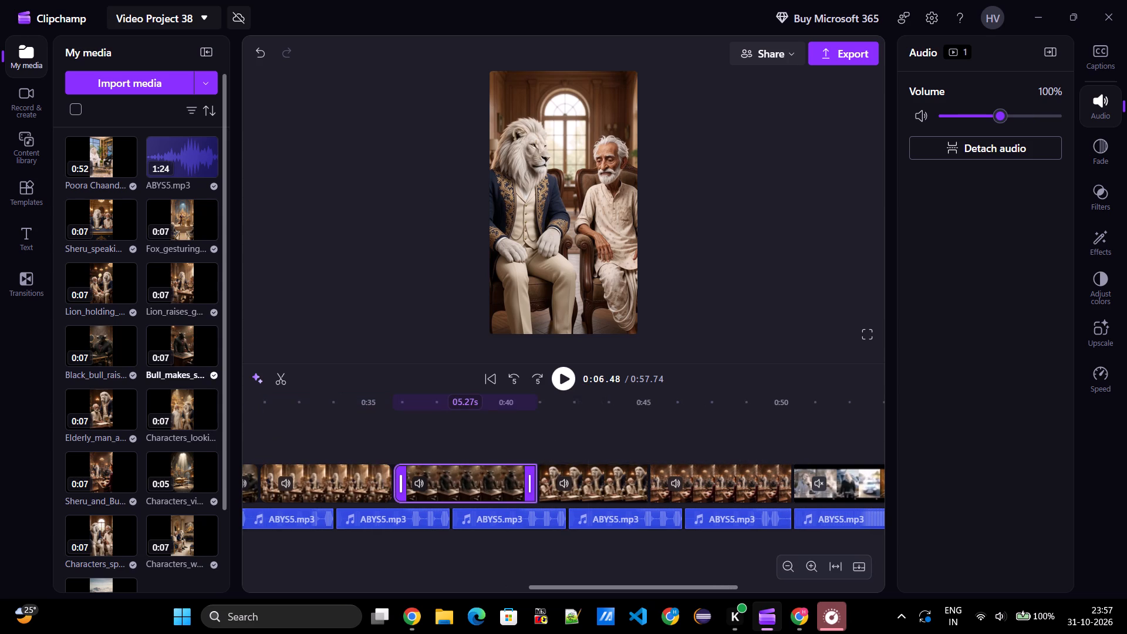
pyautogui.click(1027, 116)
pyautogui.moveTo(1045, 116); pyautogui.dragTo(1045, 116)
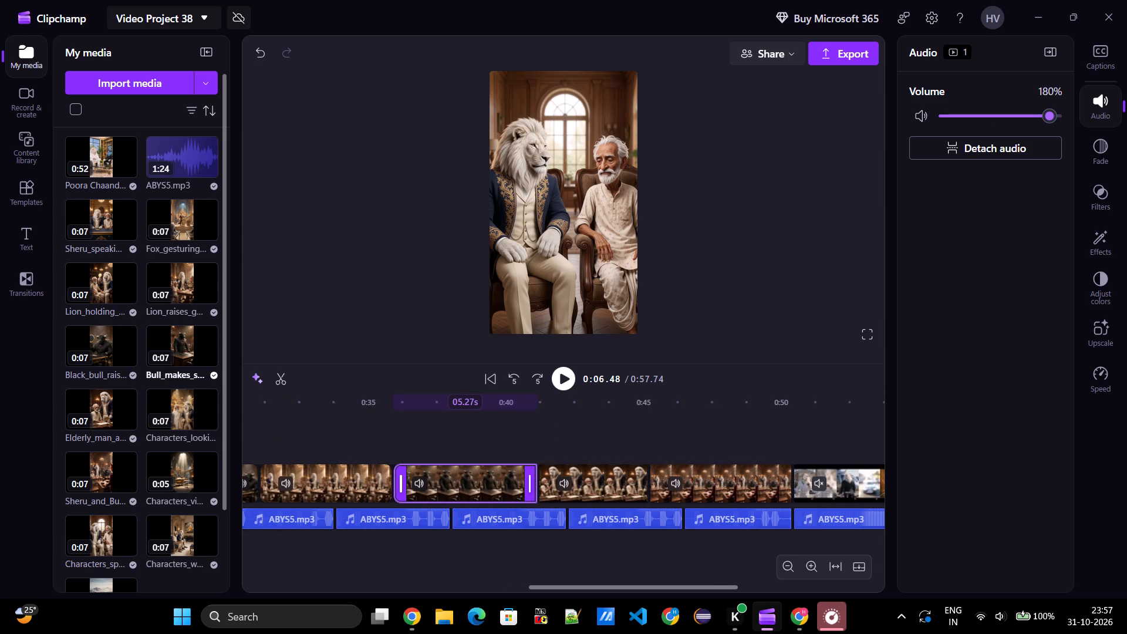
pyautogui.moveTo(1045, 116); pyautogui.dragTo(1023, 116)
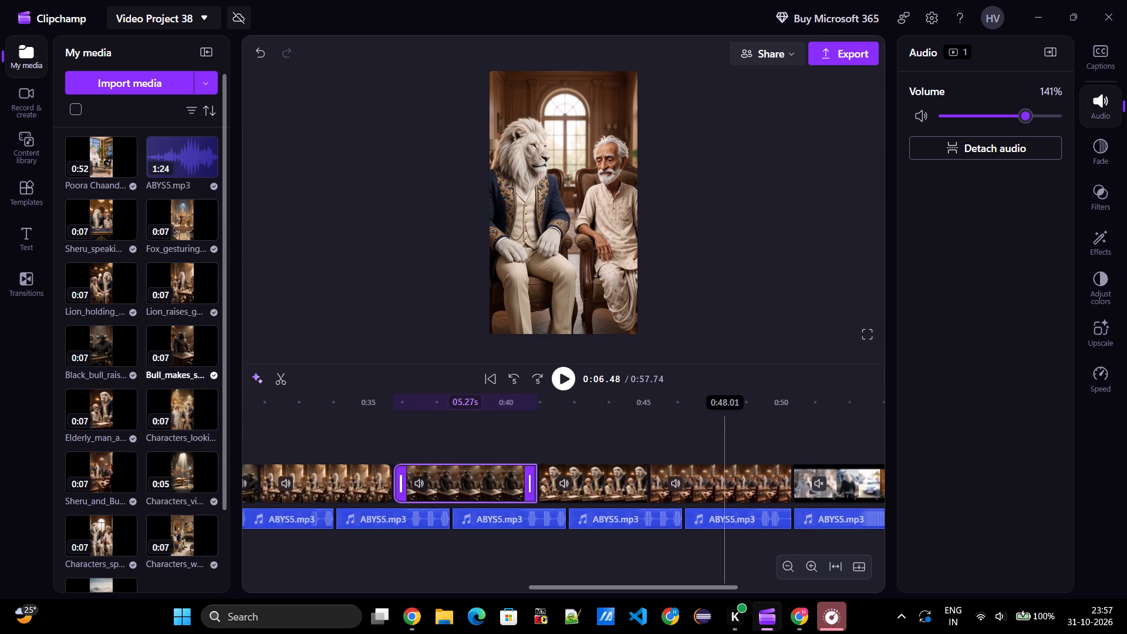
# Set the volume of the eleventh video clip, the Elderly_man shot, to 143%.
pyautogui.click(609, 466)
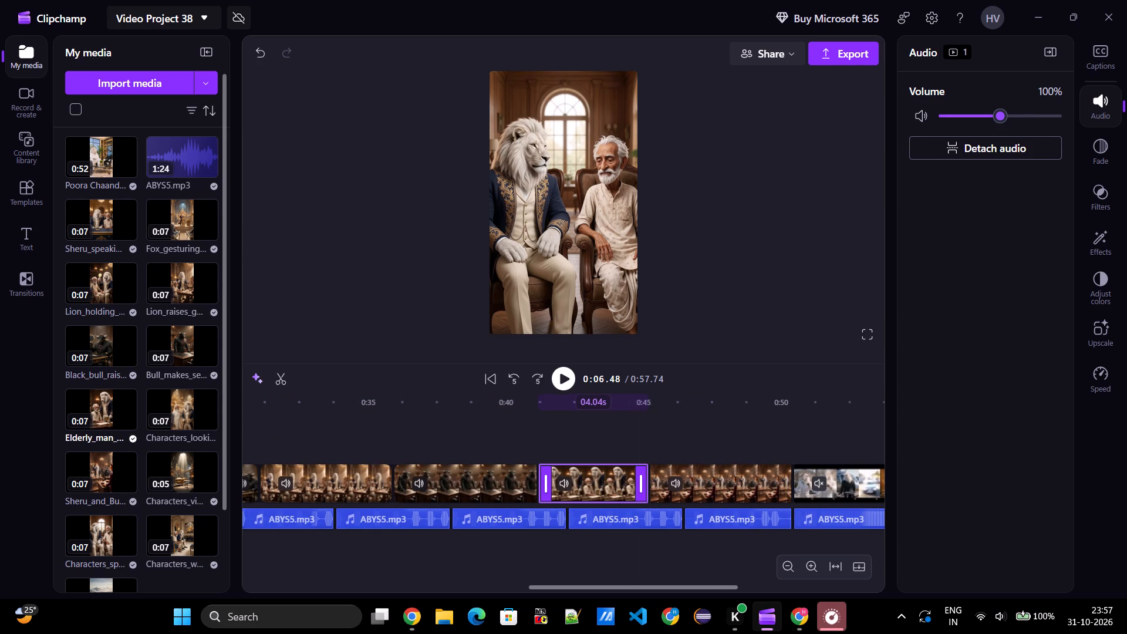
pyautogui.click(1023, 116)
pyautogui.click(1022, 115)
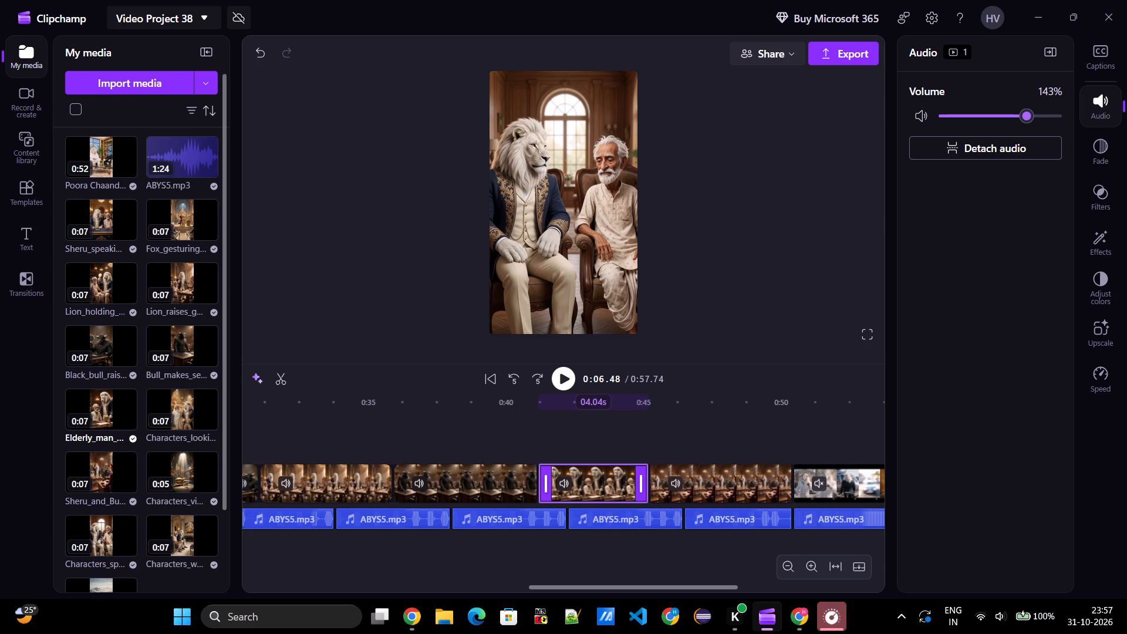
# Set the volume of the twelfth video clip, the Sheru_and_Bull shot before the closing montage, to 145%.
pyautogui.click(719, 485)
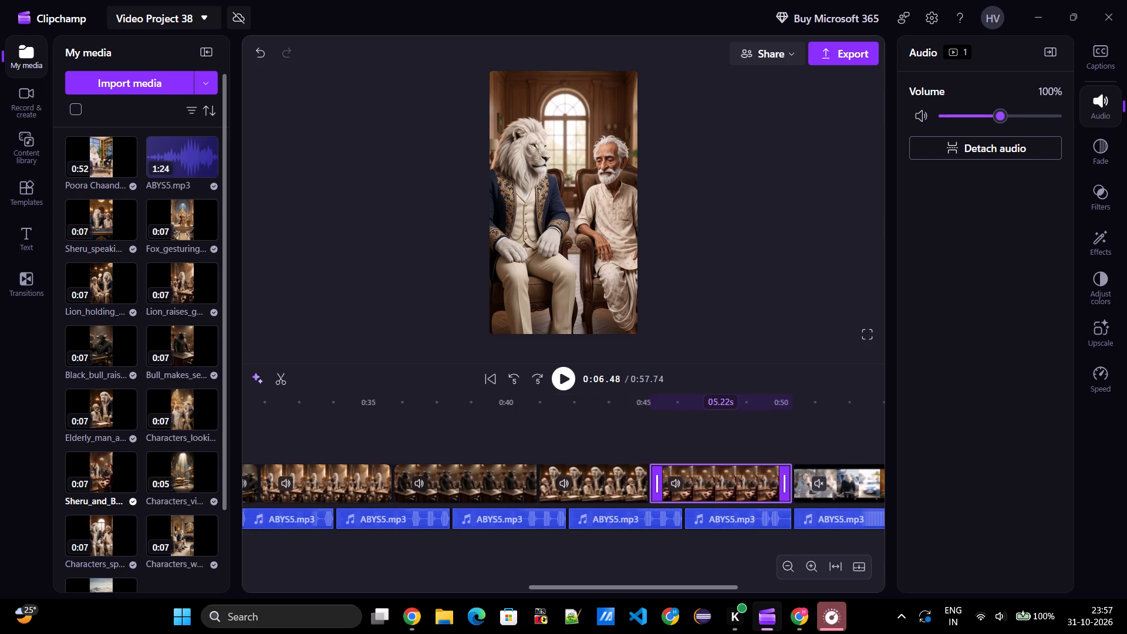
pyautogui.click(1025, 114)
pyautogui.click(1025, 114)
# Return the playhead to 0:00.00 and play the complete edit through to review the picture and sound.
pyautogui.click(847, 479)
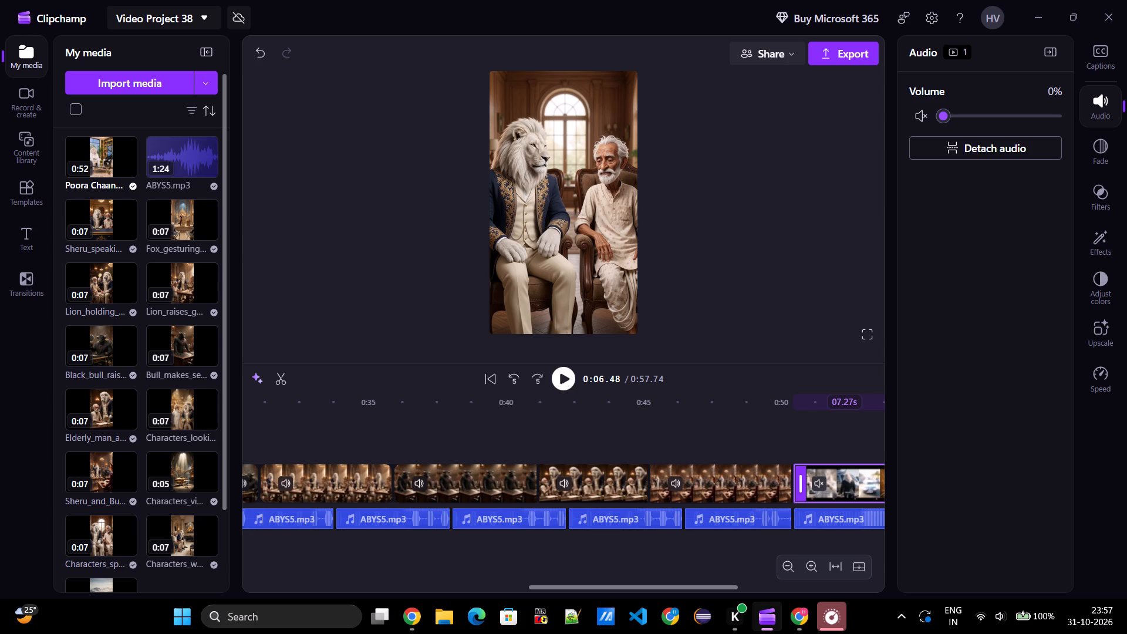
pyautogui.hscroll(16, 656, 477)
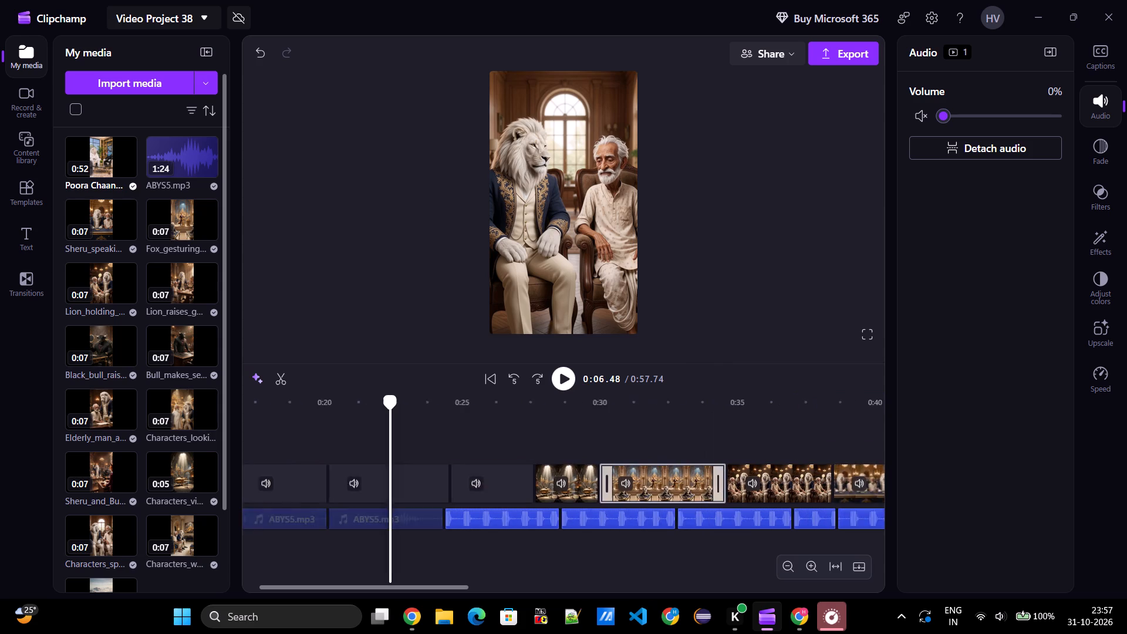
pyautogui.hscroll(2, 591, 466)
pyautogui.click(263, 437)
pyautogui.moveTo(257, 435); pyautogui.dragTo(250, 434)
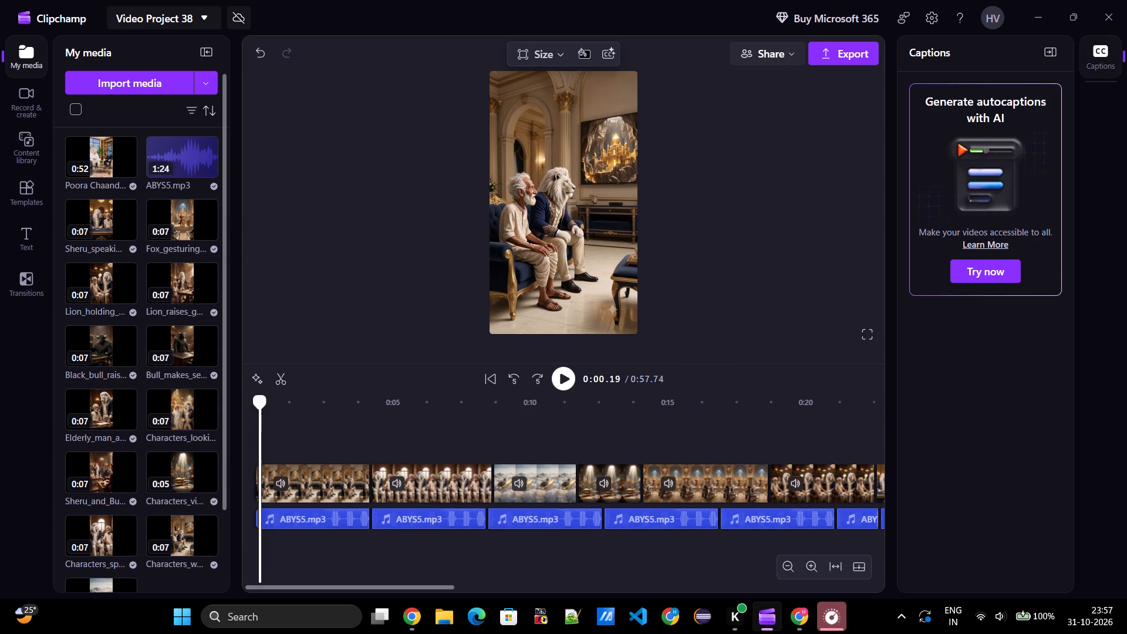
pyautogui.moveTo(250, 434); pyautogui.dragTo(240, 427)
pyautogui.moveTo(256, 399); pyautogui.dragTo(235, 397)
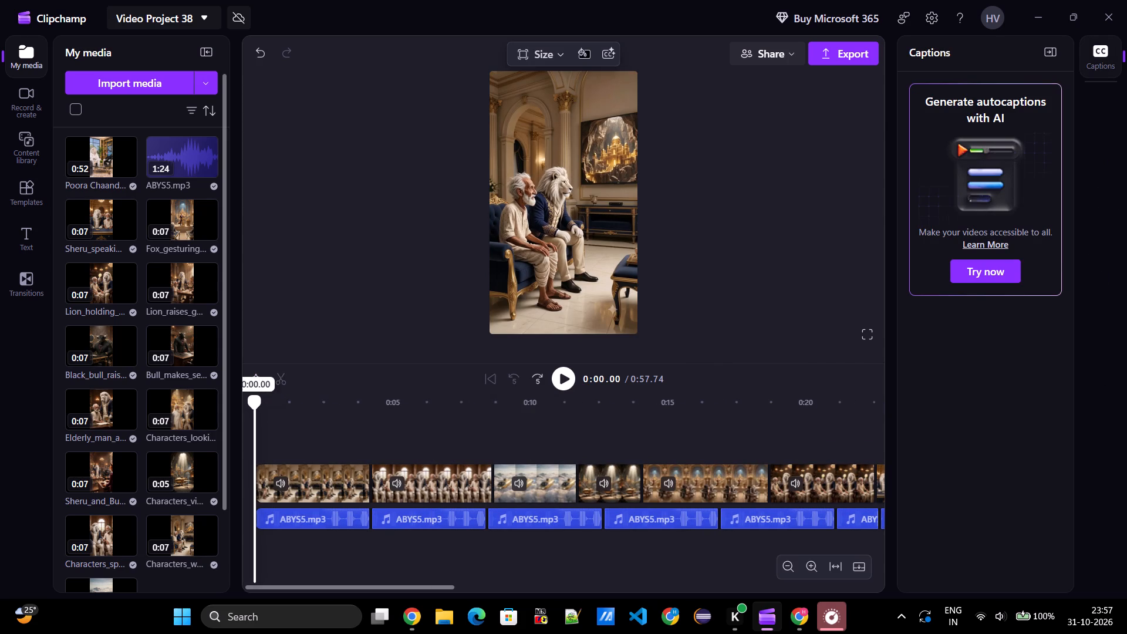
pyautogui.click(563, 376)
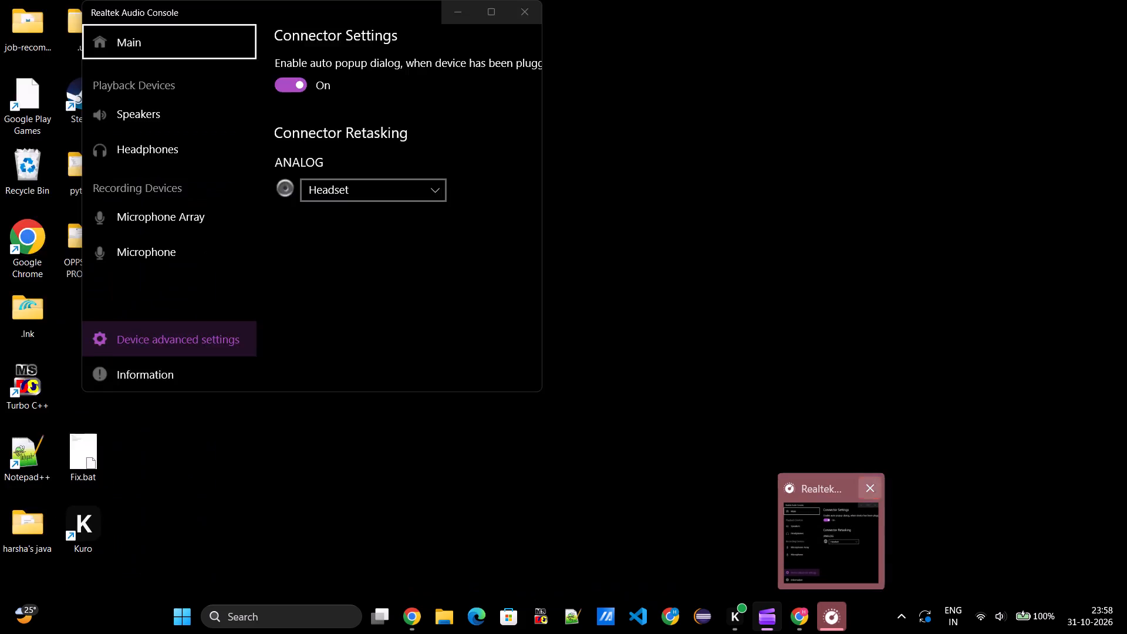
# Close the Realtek Audio Console window.
pyautogui.click(866, 492)
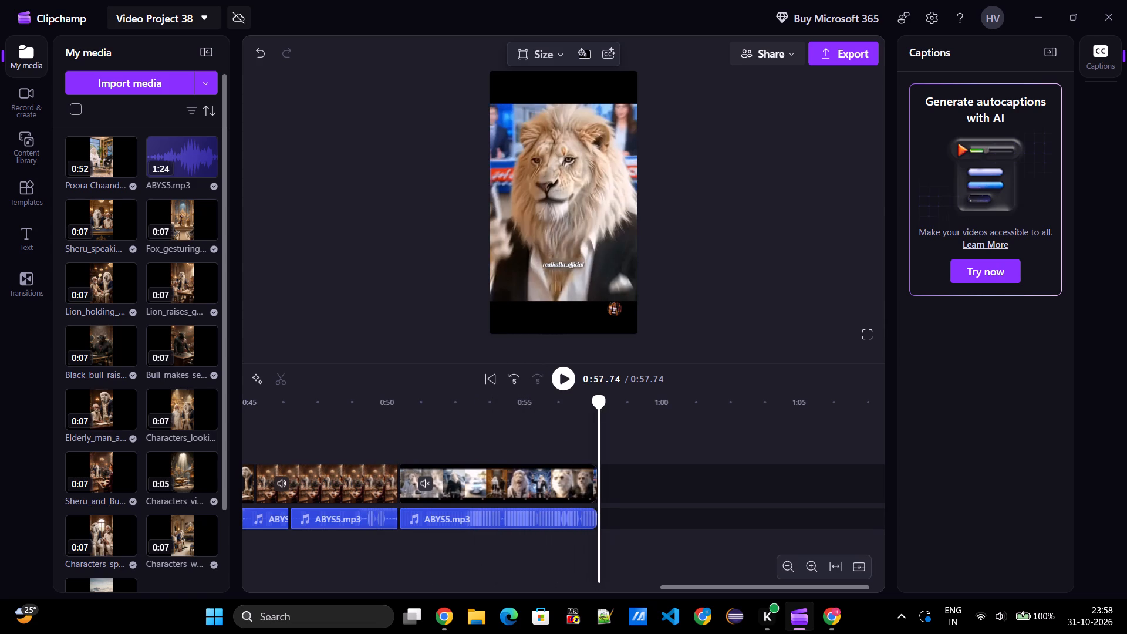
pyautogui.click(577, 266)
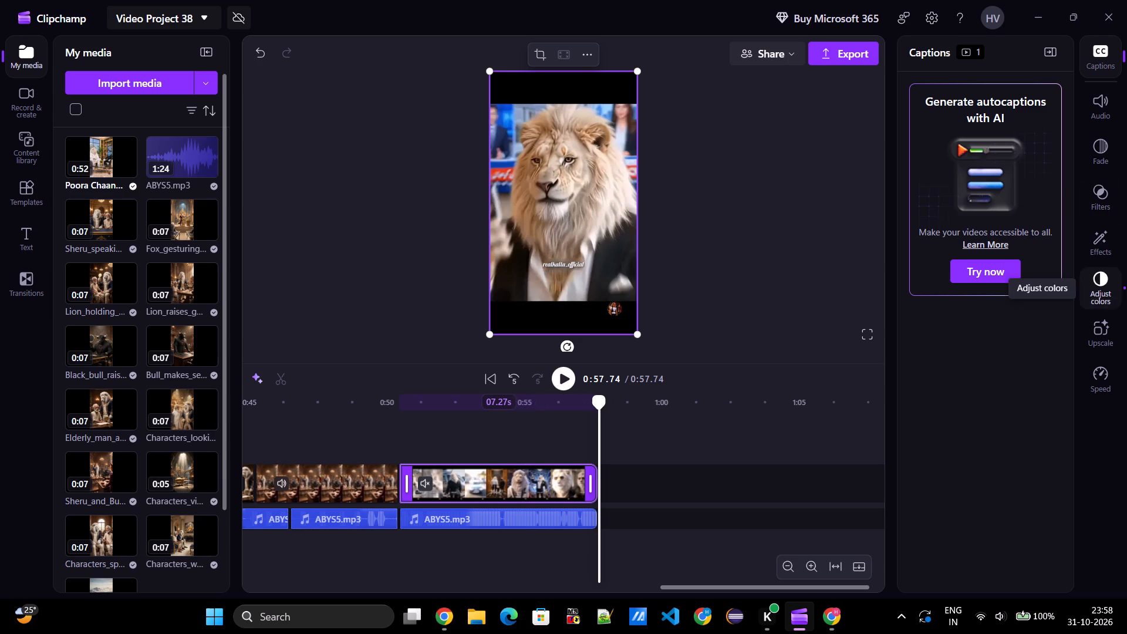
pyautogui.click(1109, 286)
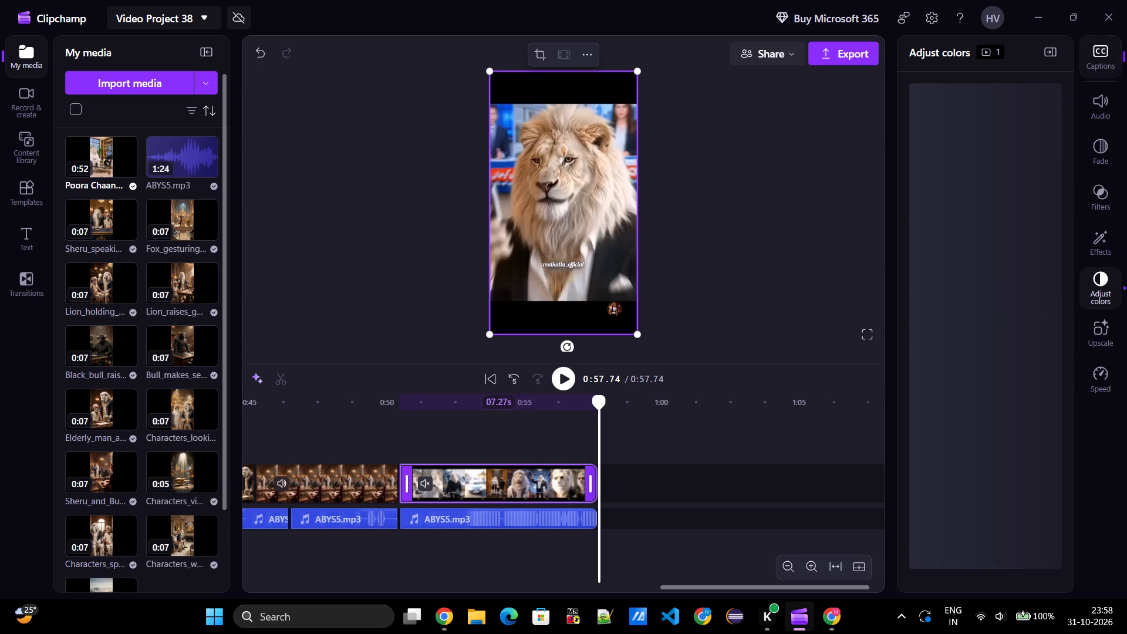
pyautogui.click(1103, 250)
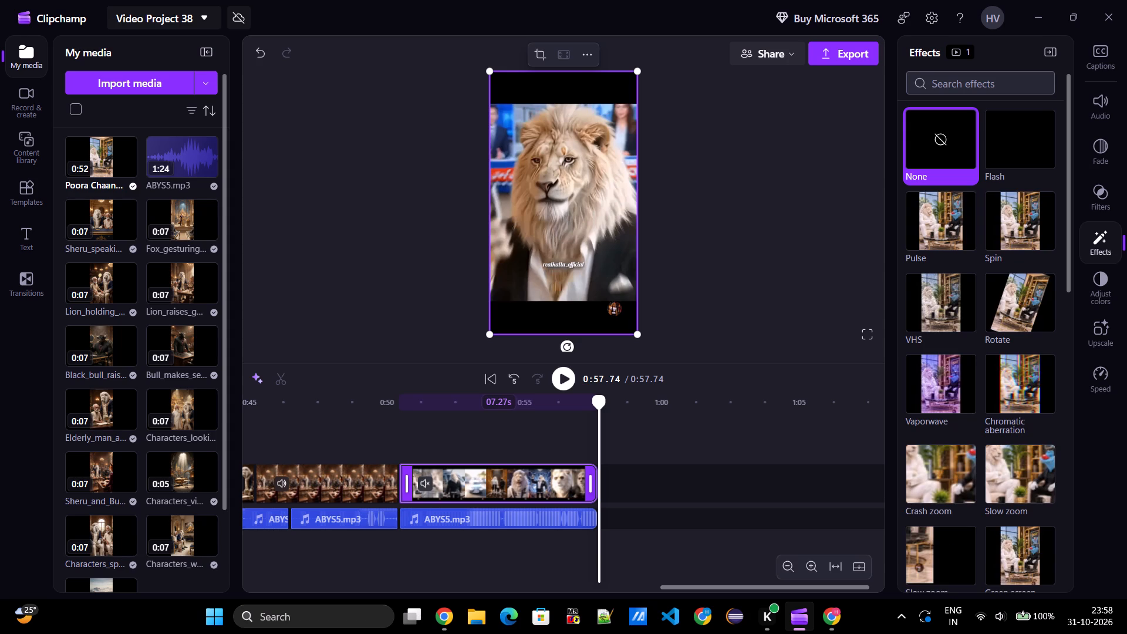
# Replay the cut from the last courtroom clip into the closing lion montage, starting at about 0:49.80.
pyautogui.click(434, 447)
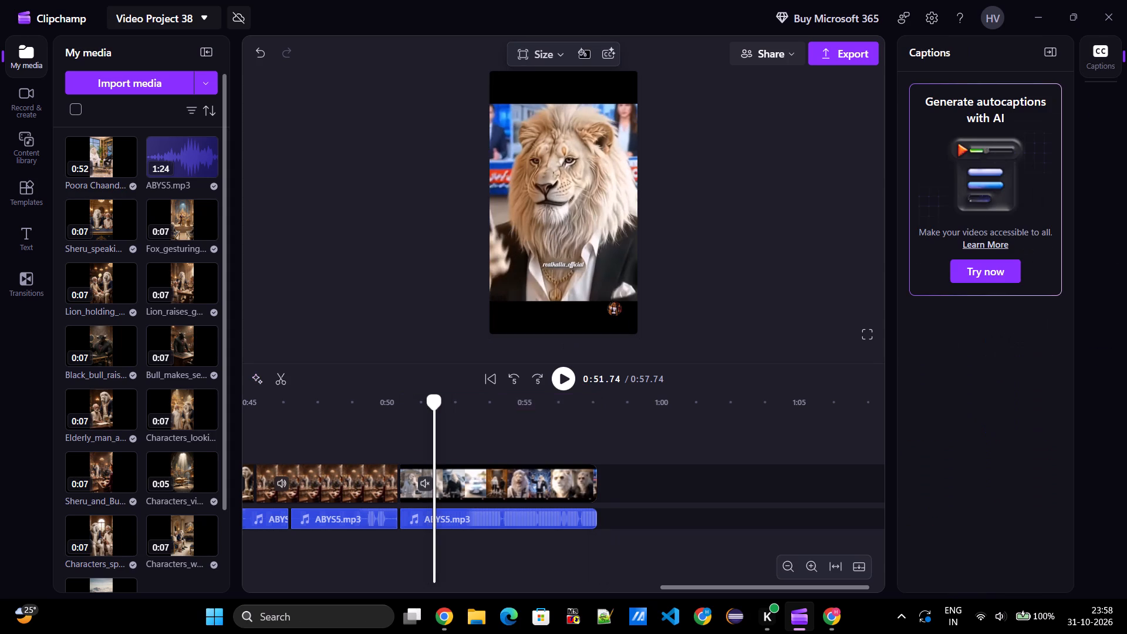
pyautogui.moveTo(435, 402); pyautogui.dragTo(400, 396)
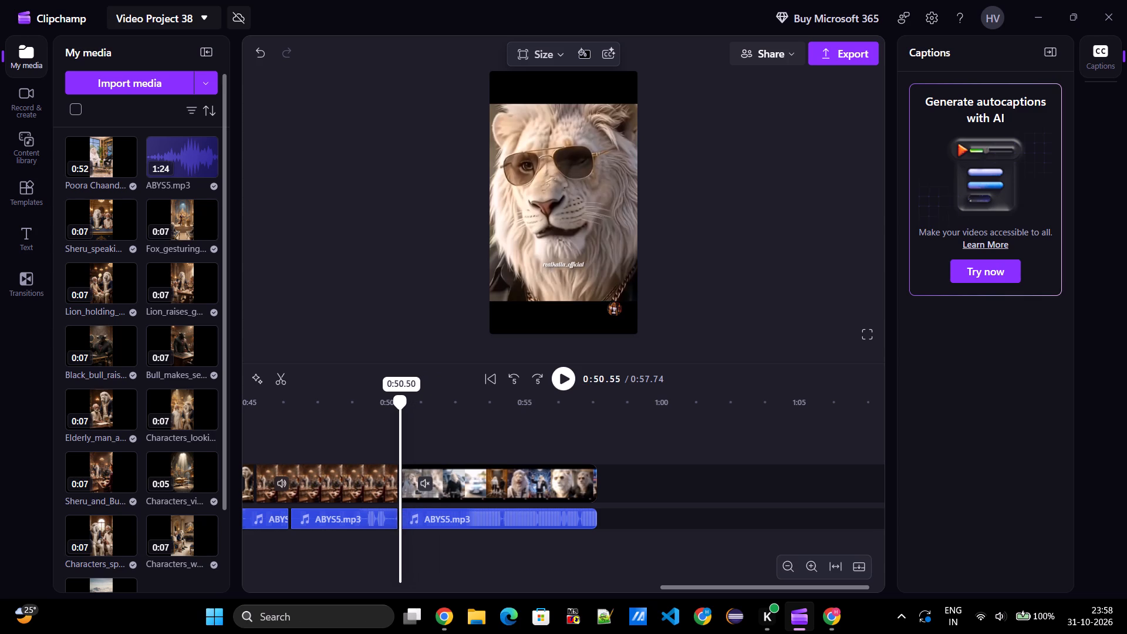
pyautogui.moveTo(400, 396); pyautogui.dragTo(380, 394)
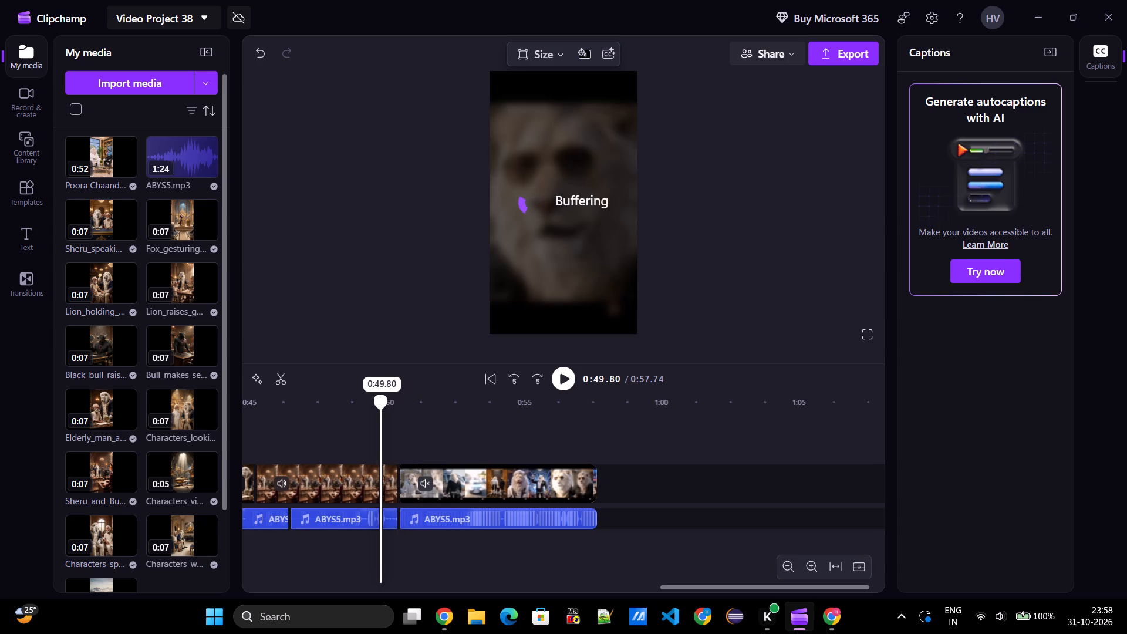
pyautogui.moveTo(380, 394); pyautogui.dragTo(380, 393)
pyautogui.click(562, 382)
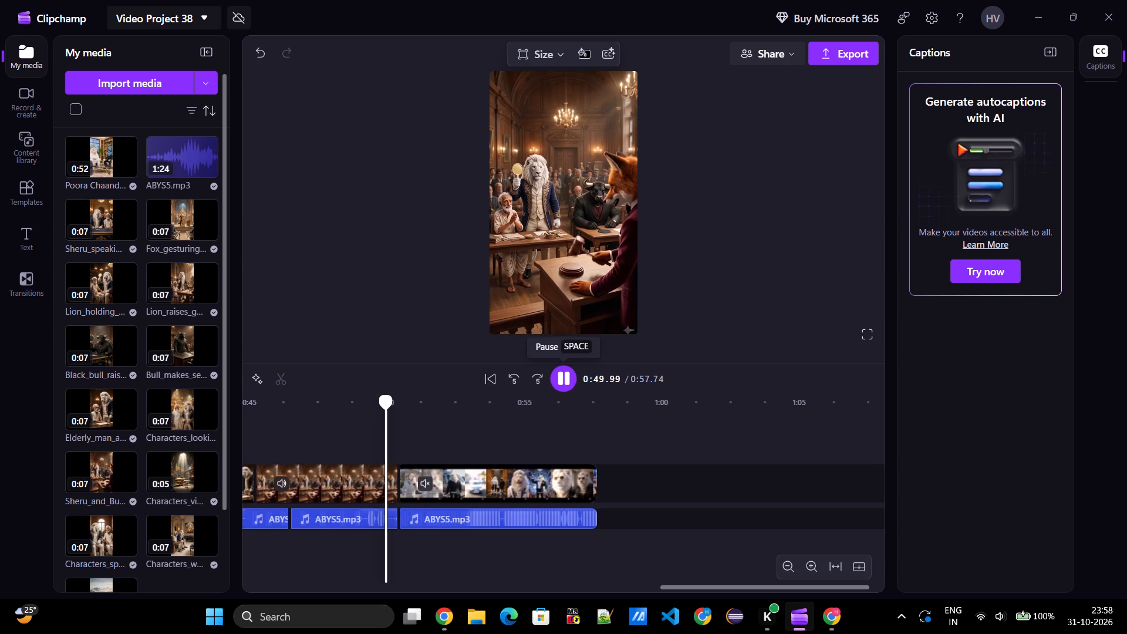
pyautogui.click(562, 382)
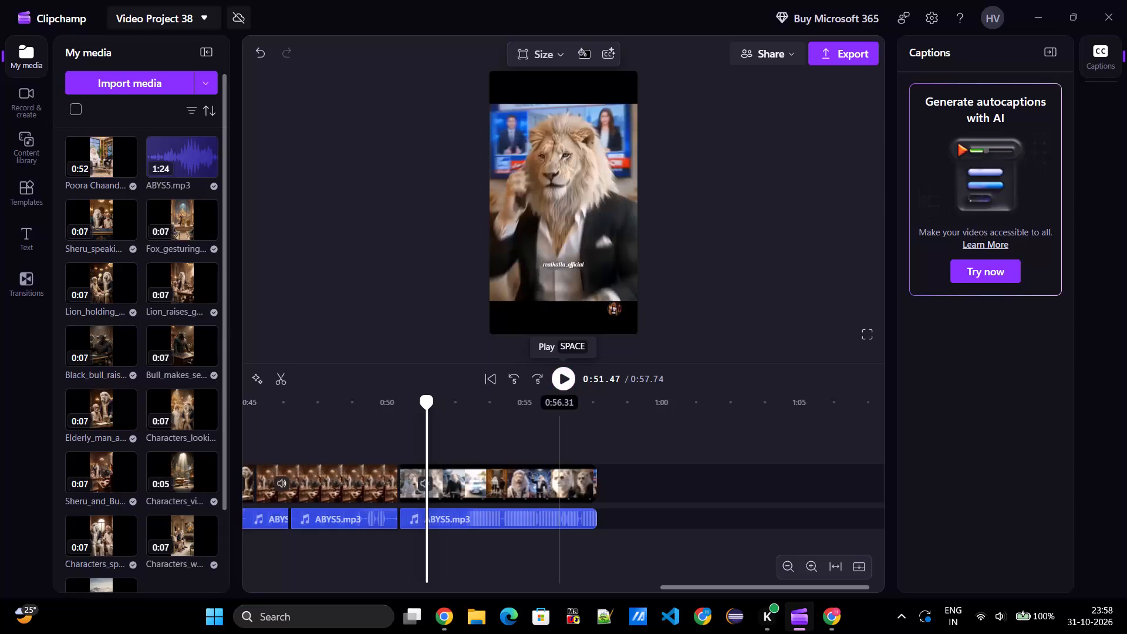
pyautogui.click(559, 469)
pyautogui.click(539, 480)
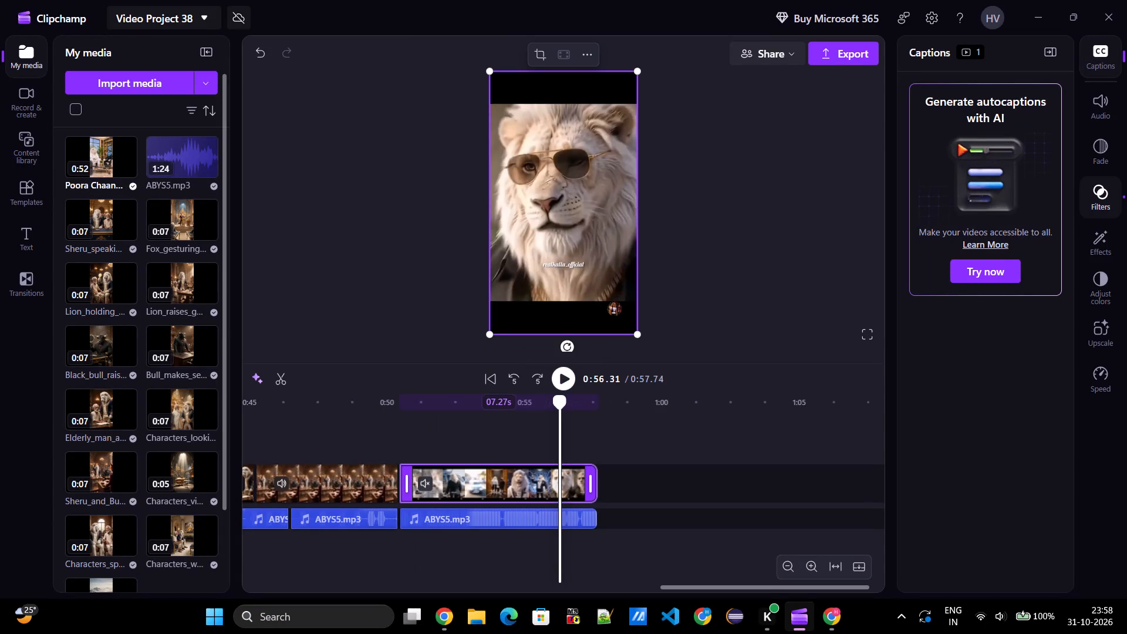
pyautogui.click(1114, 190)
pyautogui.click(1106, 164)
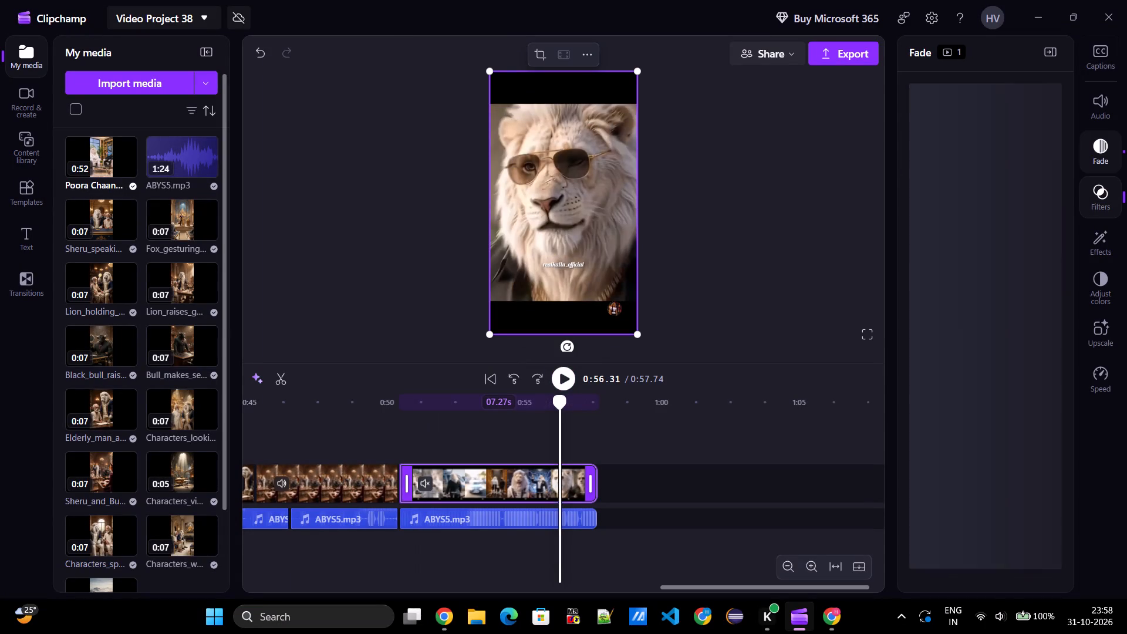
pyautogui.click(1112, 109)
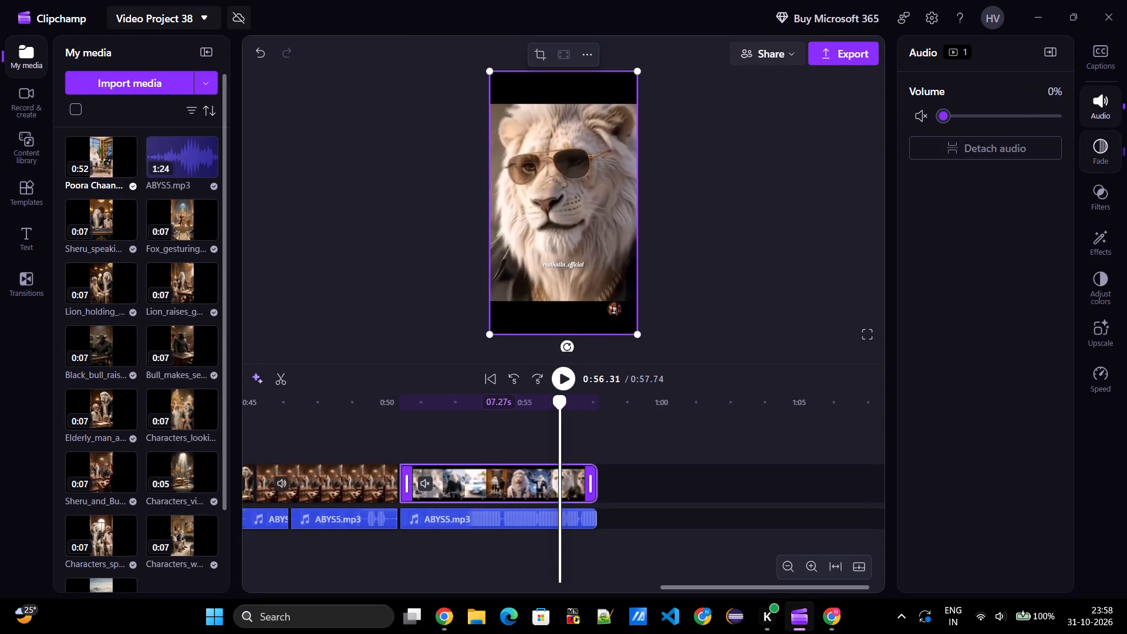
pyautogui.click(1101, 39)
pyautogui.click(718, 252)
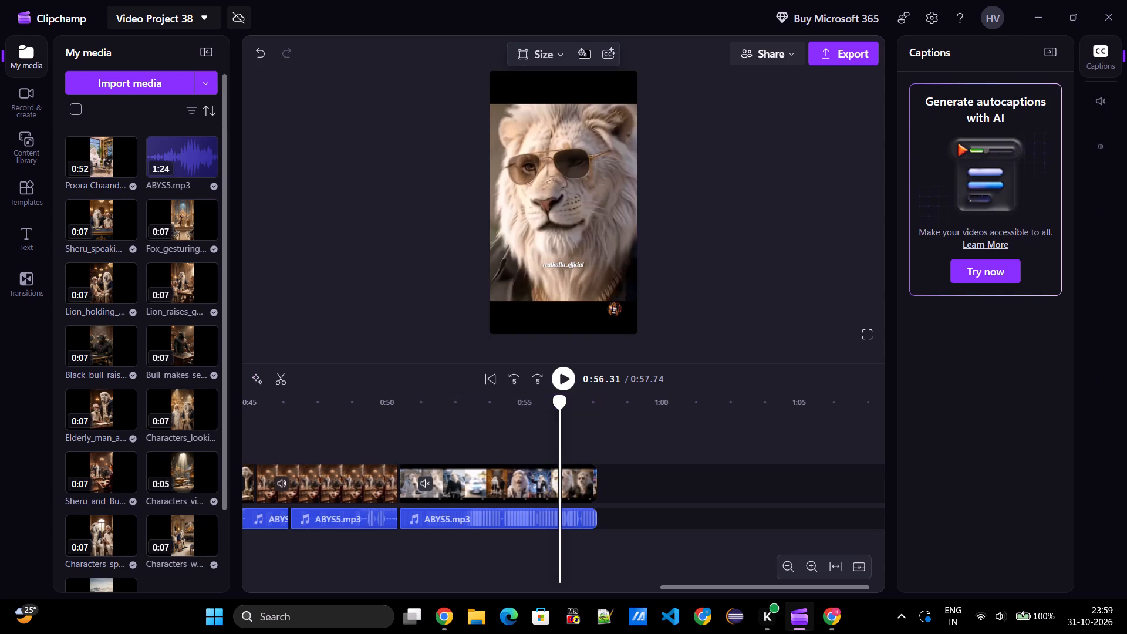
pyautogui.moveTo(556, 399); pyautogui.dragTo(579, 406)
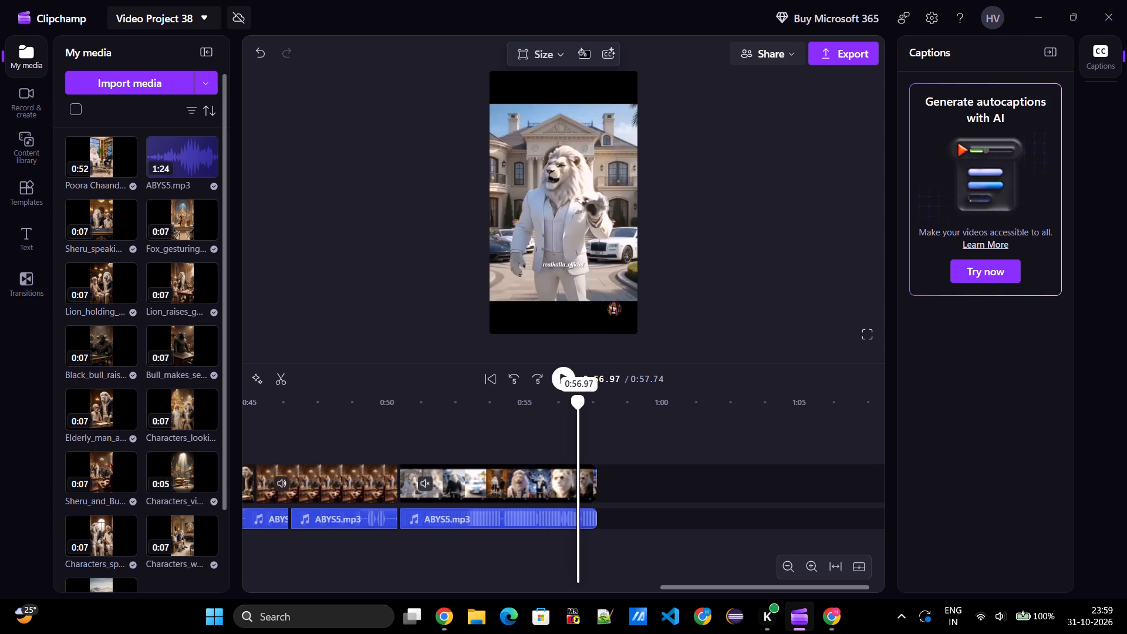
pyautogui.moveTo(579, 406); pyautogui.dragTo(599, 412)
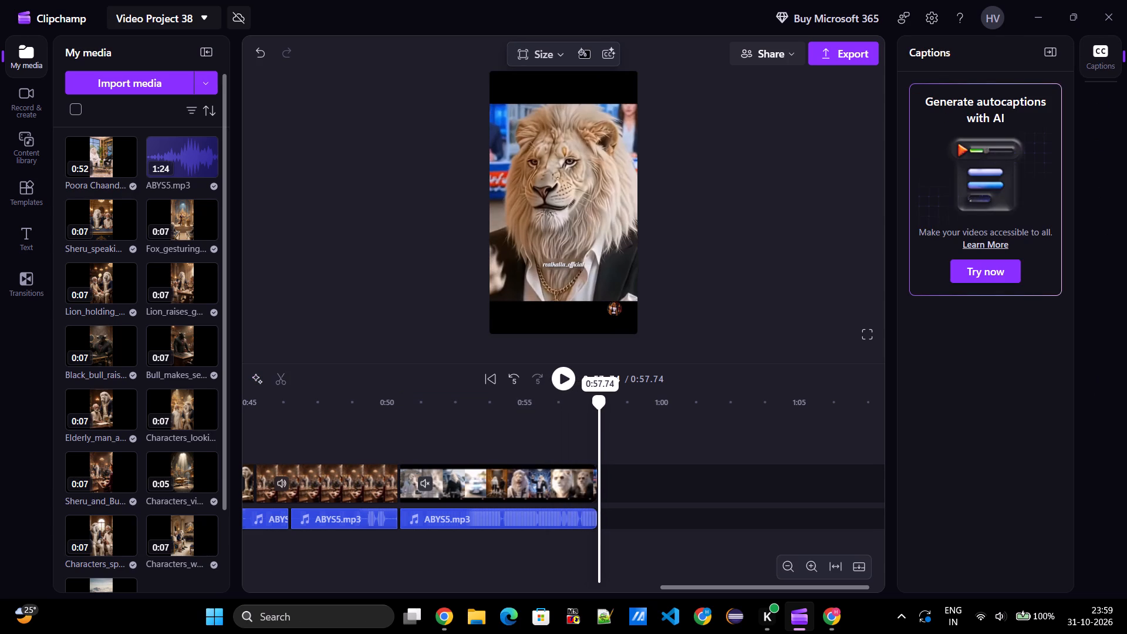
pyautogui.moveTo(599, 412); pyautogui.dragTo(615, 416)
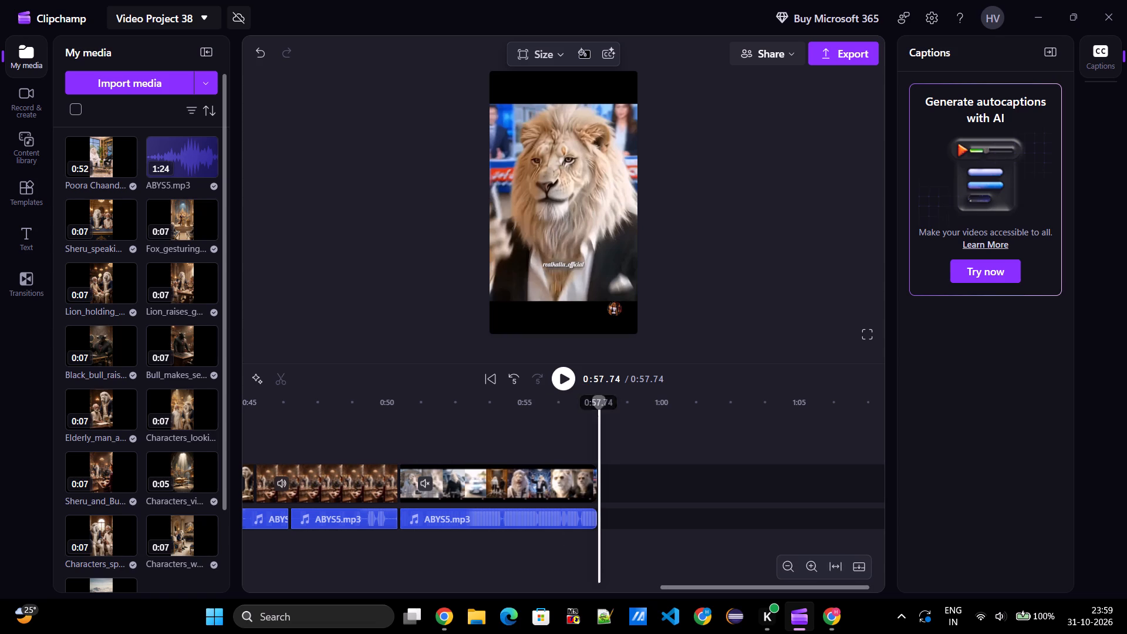
# Export the finished video at 1080p with the file name Video Project 38.
pyautogui.click(826, 53)
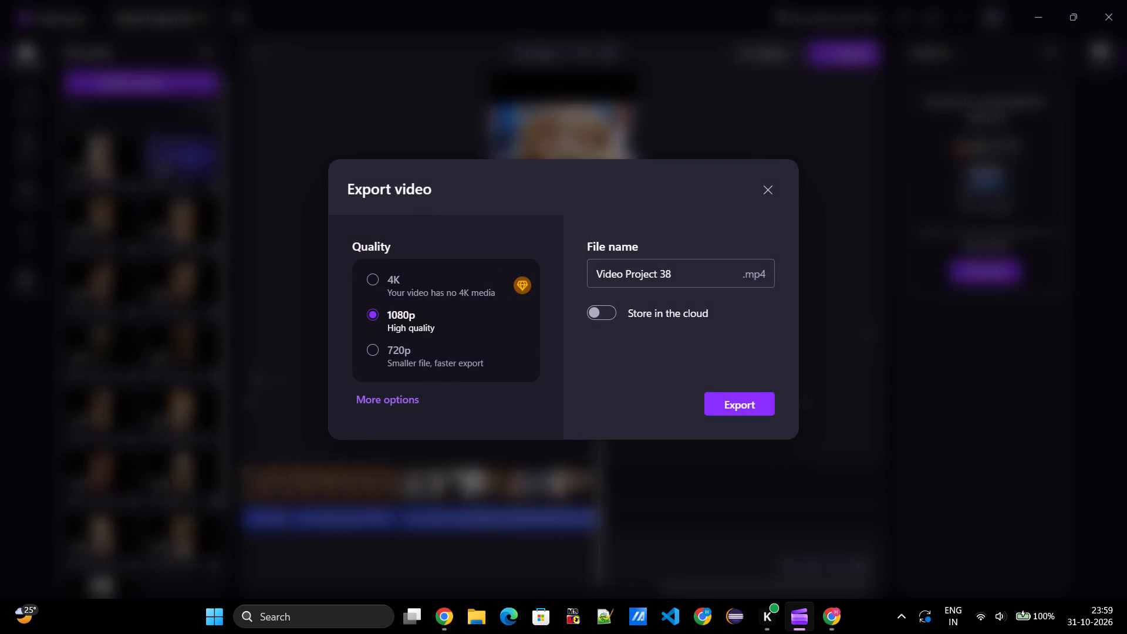